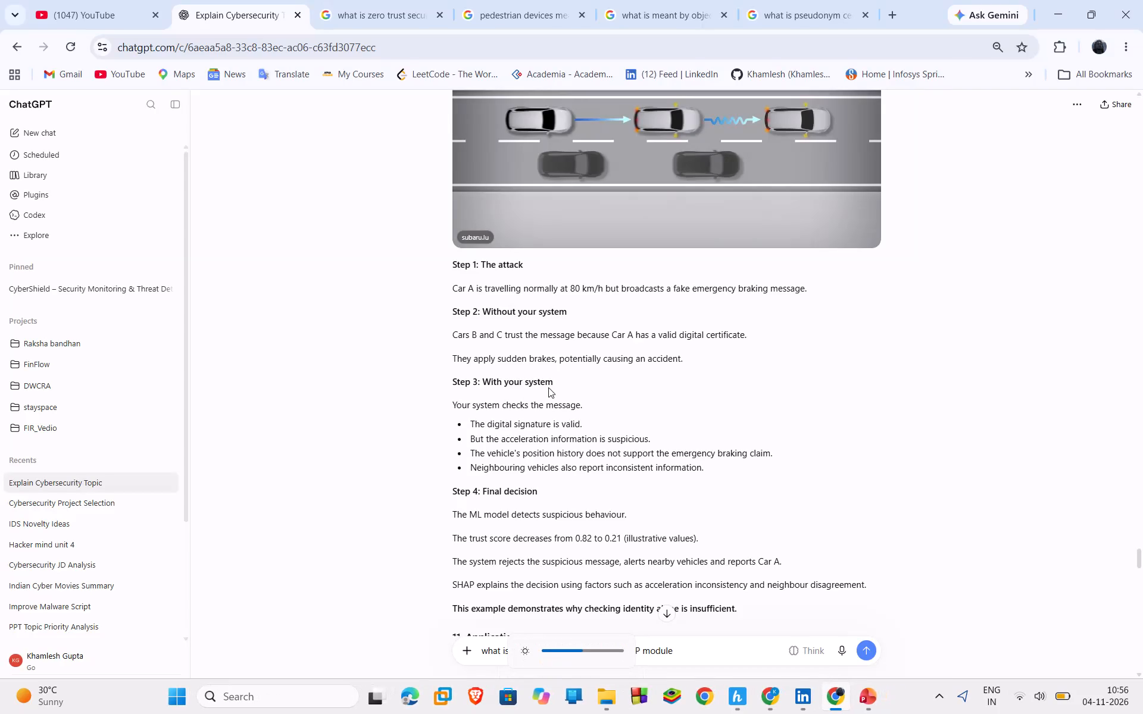
# Connect the computer to the SRMIST Wi-Fi network.
pyautogui.click(1048, 696)
pyautogui.click(946, 419)
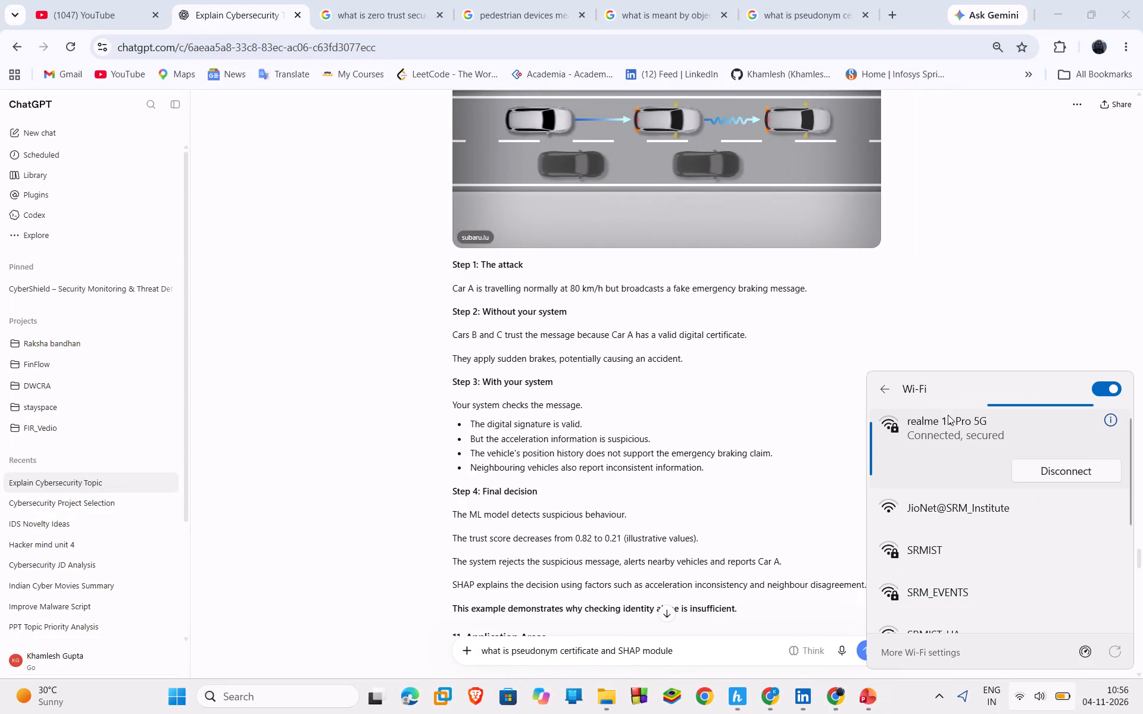
pyautogui.click(950, 544)
pyautogui.click(1035, 583)
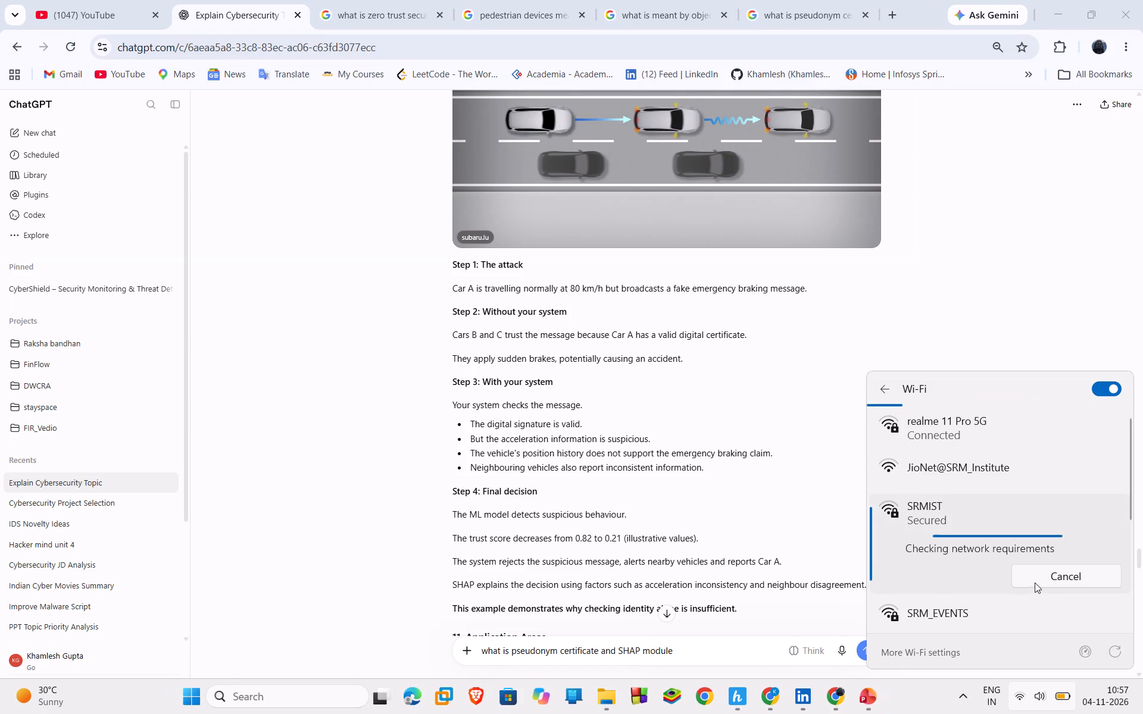
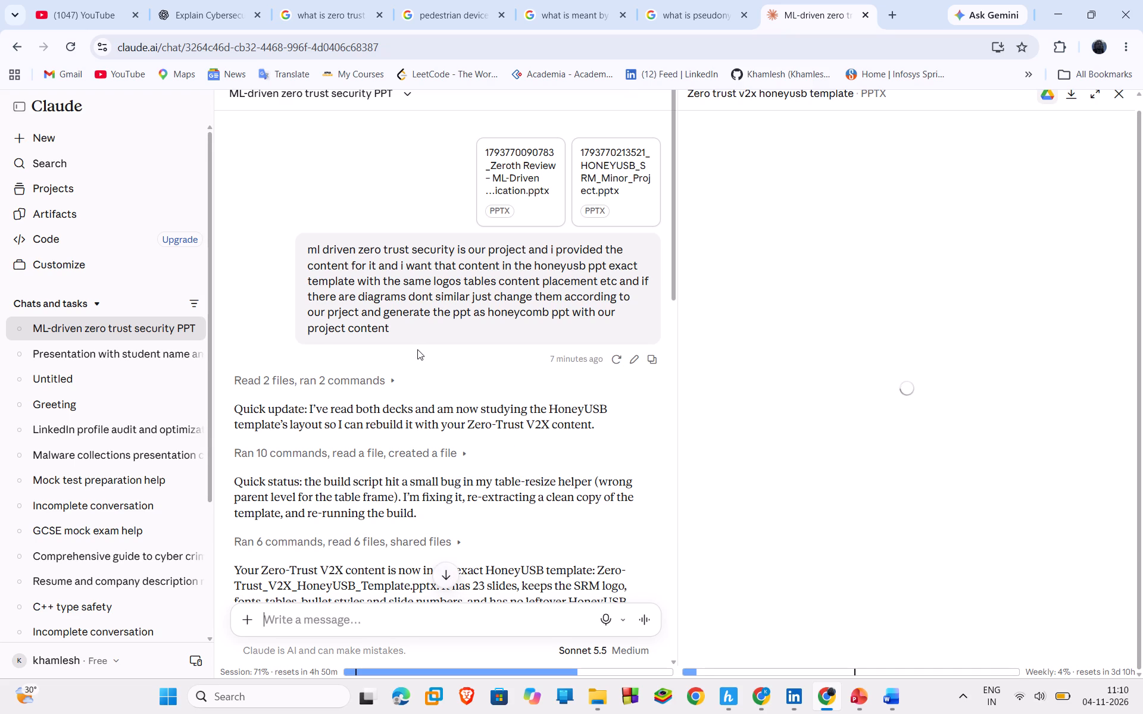
# Download the generated Zero-Trust_V2X_HoneyUSB_Template presentation and open it from the Downloads folder in PowerPoint.
pyautogui.click(1072, 101)
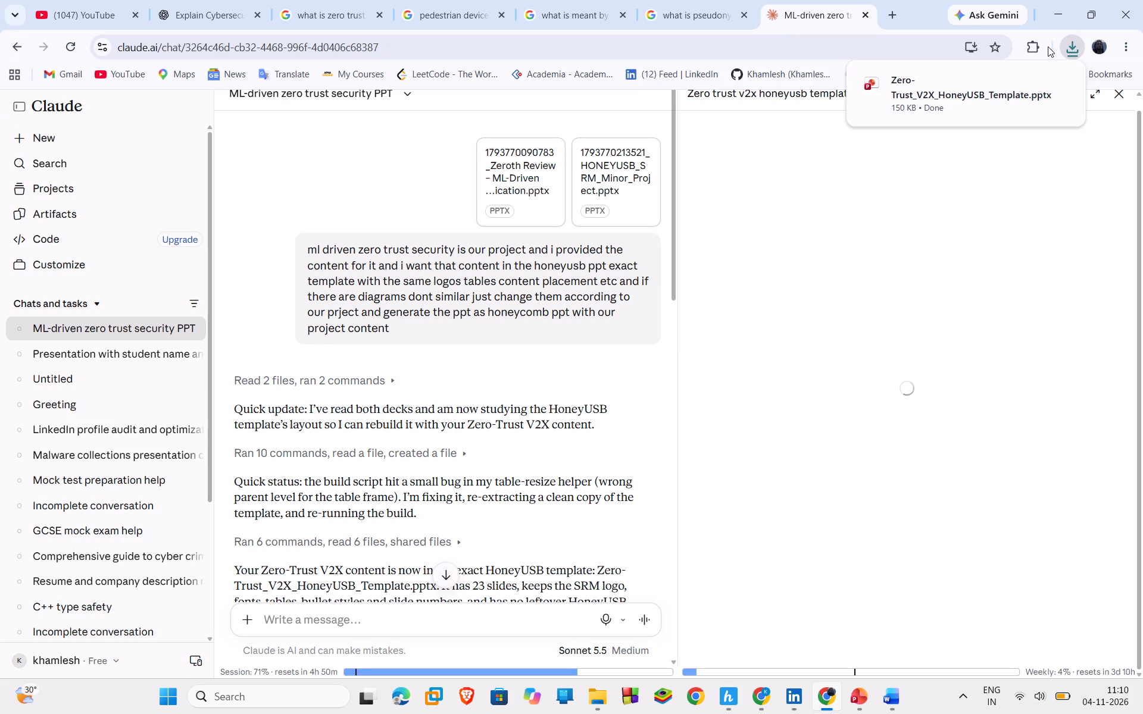
pyautogui.click(1031, 83)
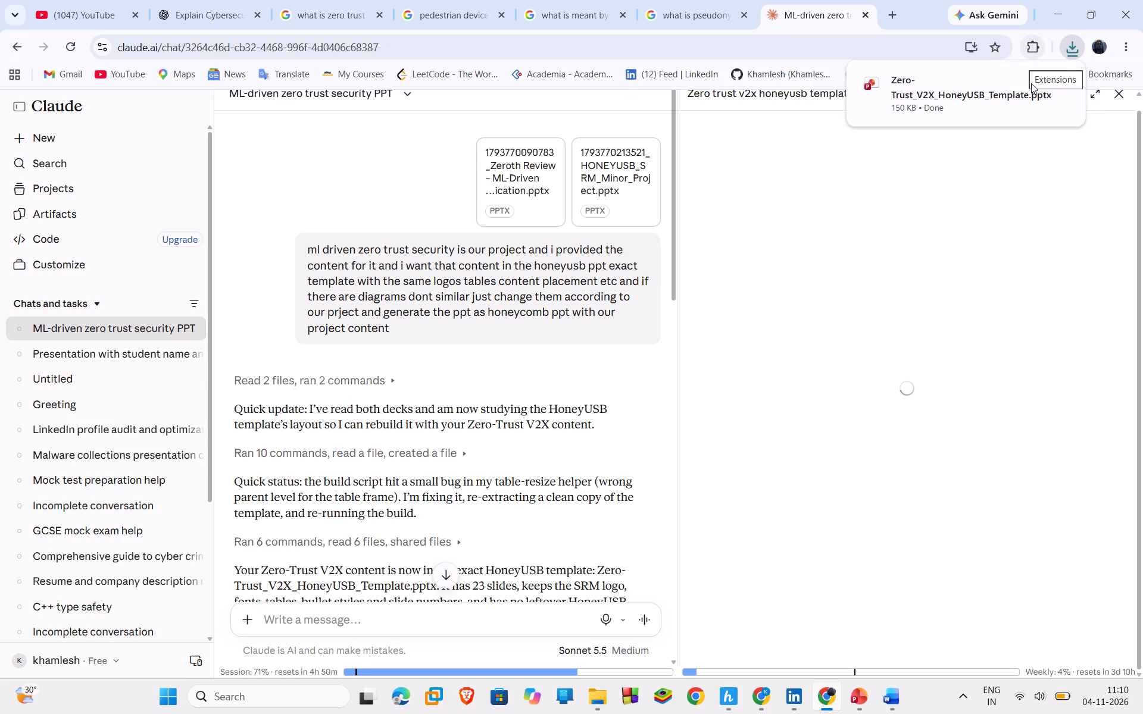
pyautogui.click(1037, 90)
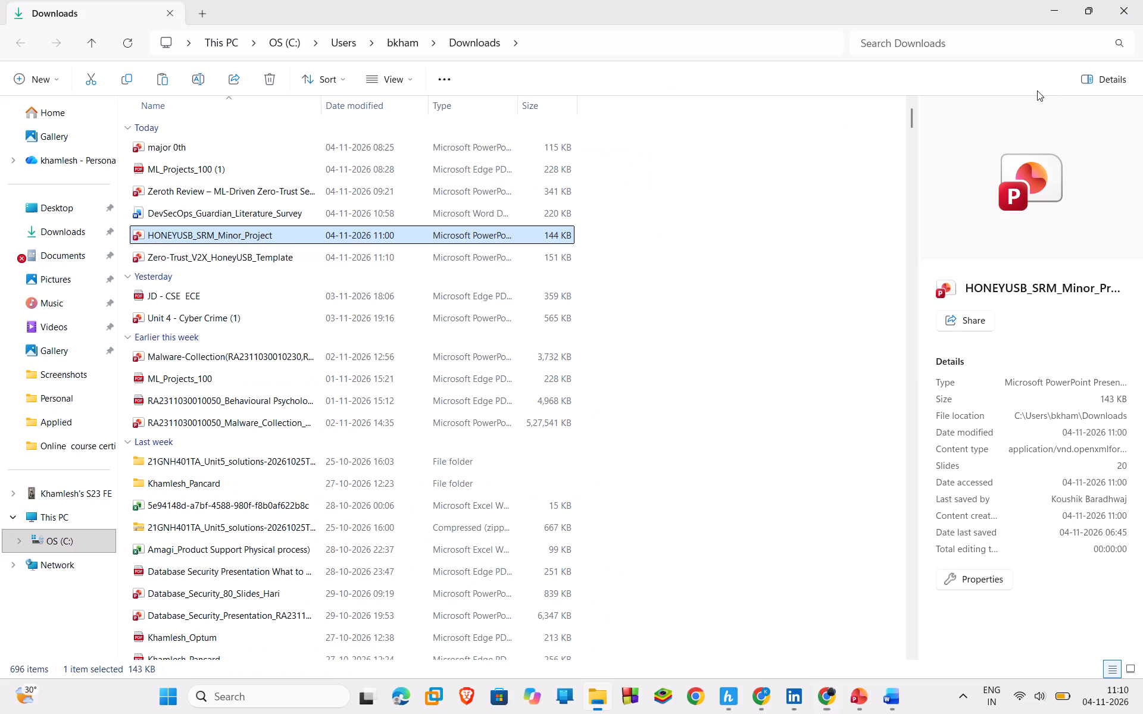
pyautogui.doubleClick(458, 252)
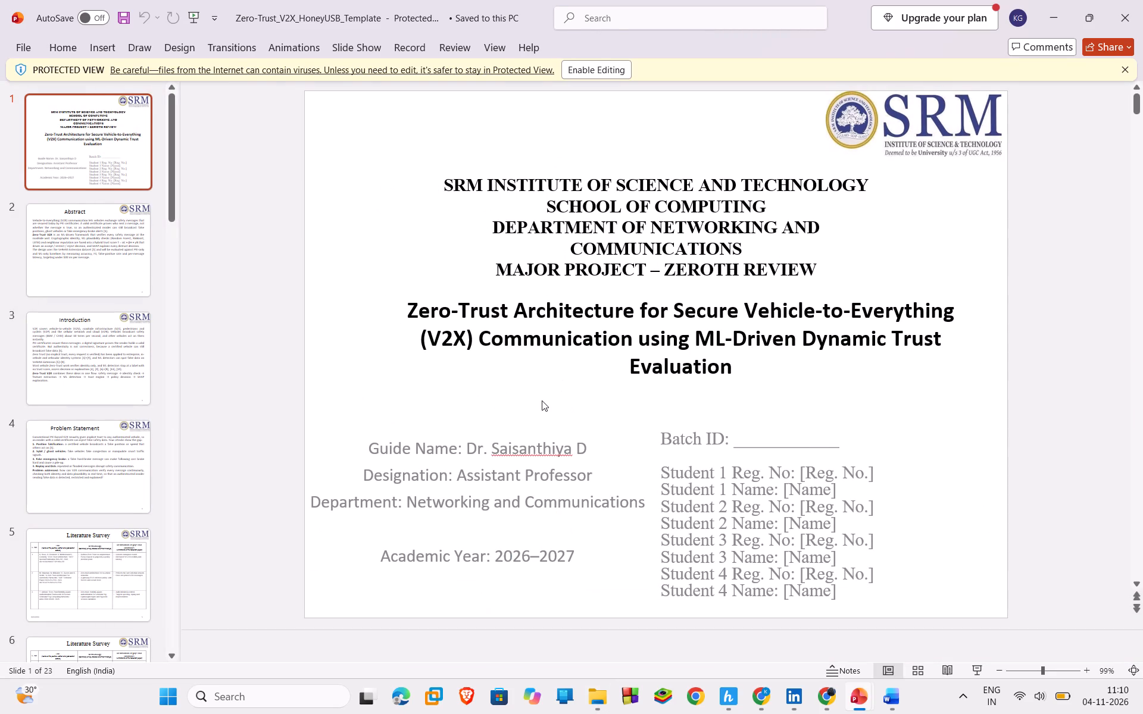
# Review the generated slides one by one from the title slide through to the Proposed Architecture diagram on slide 12.
pyautogui.press('Down')
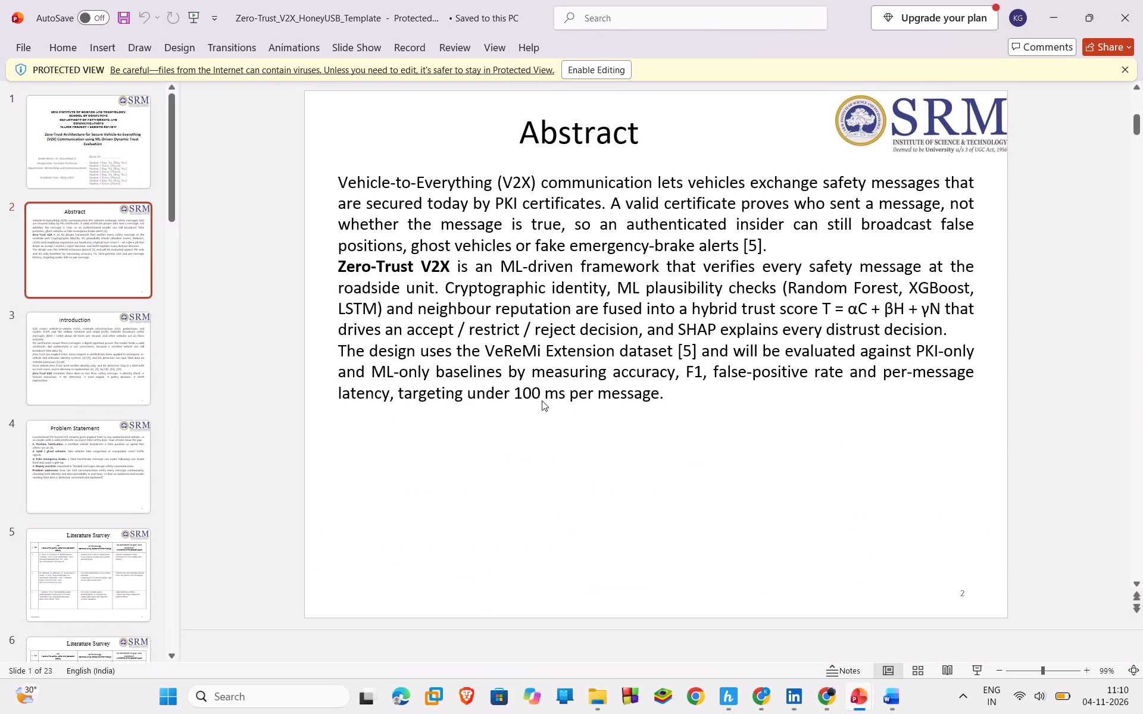
pyautogui.press('Down')
pyautogui.press('Down')
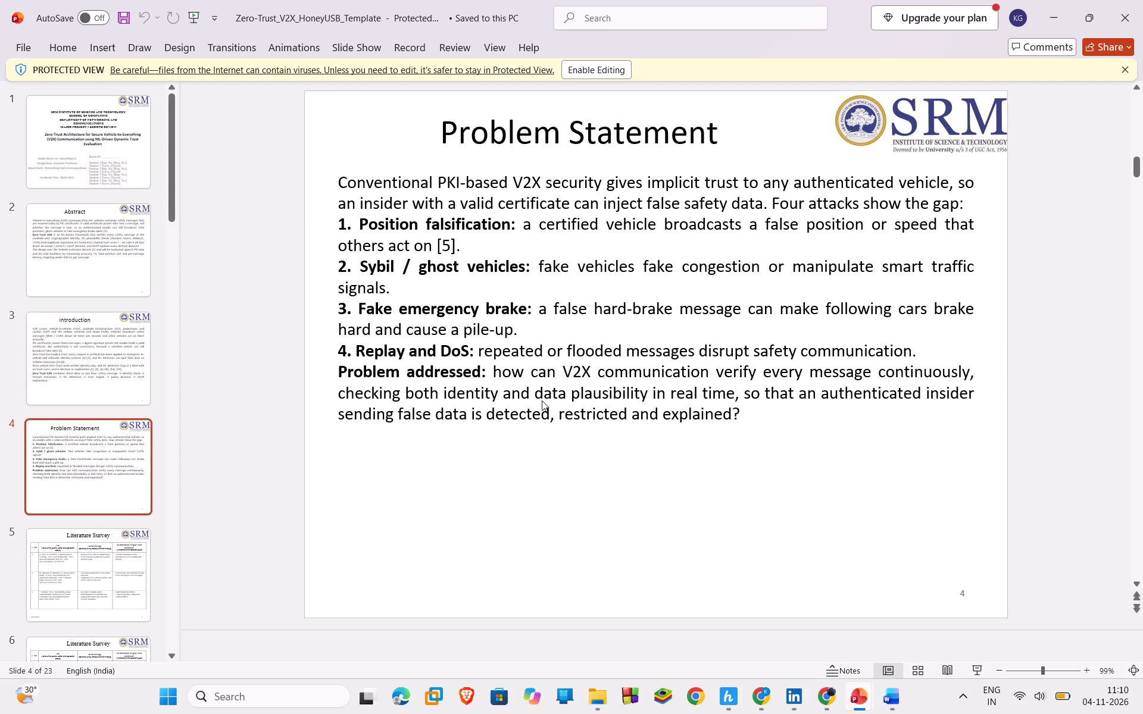
pyautogui.press('Down')
pyautogui.press('Down')
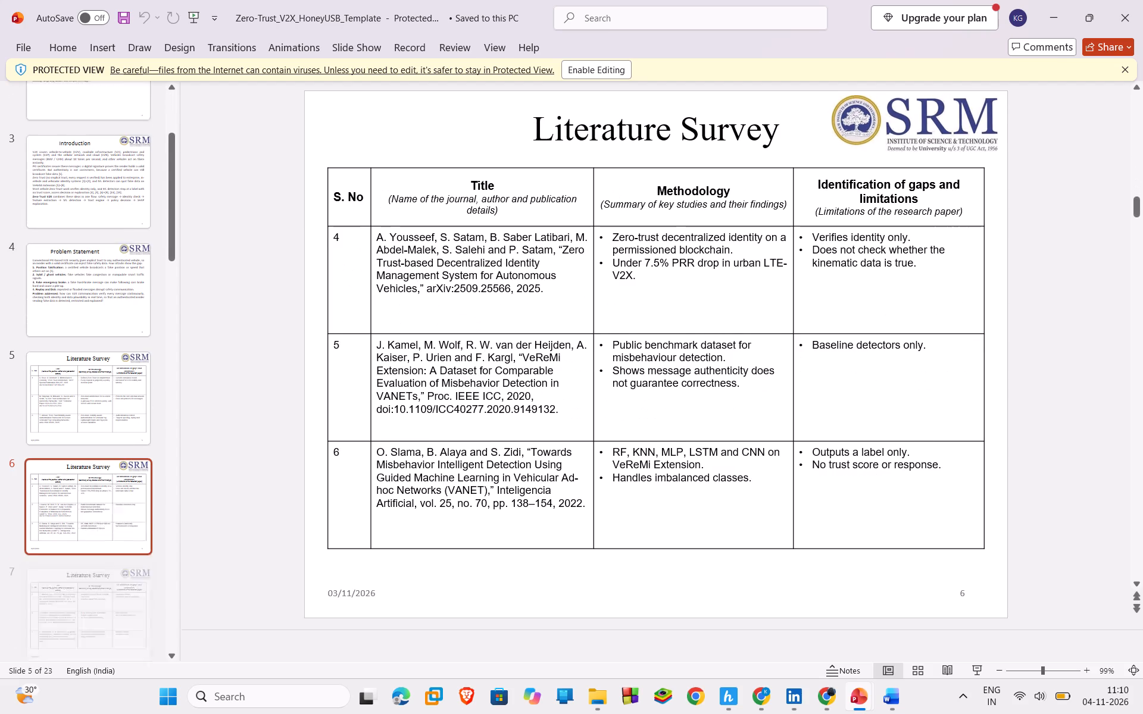
pyautogui.press('Down')
pyautogui.press('Down')
pyautogui.press('Down')
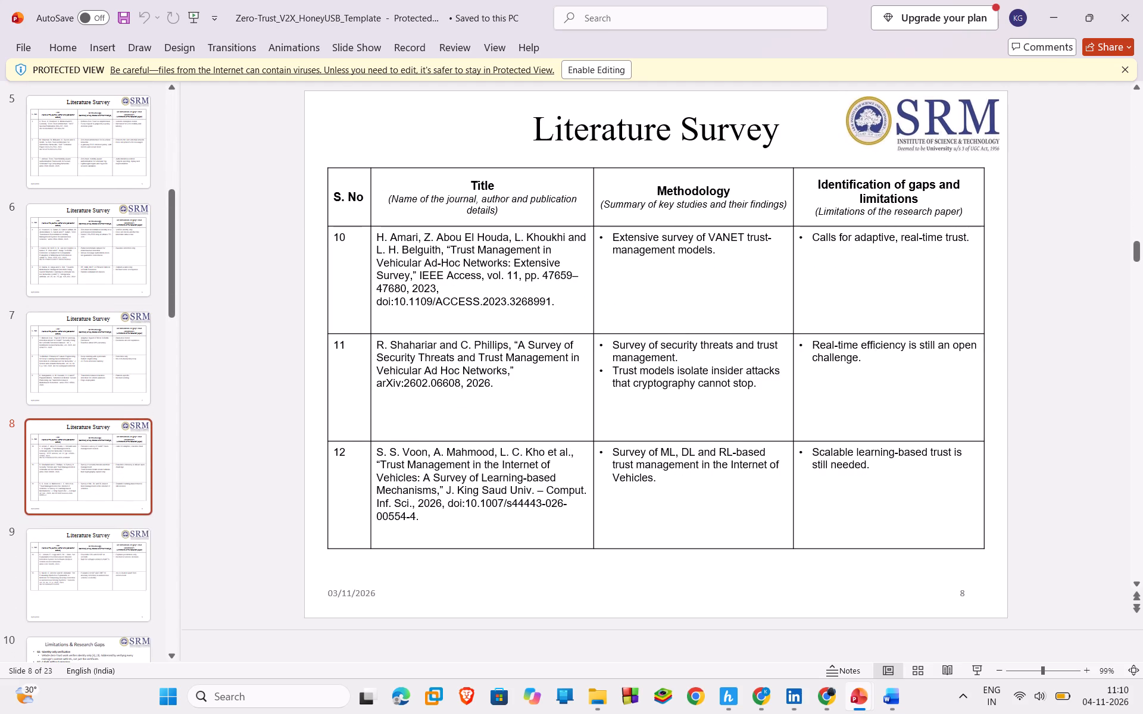
pyautogui.press('Down')
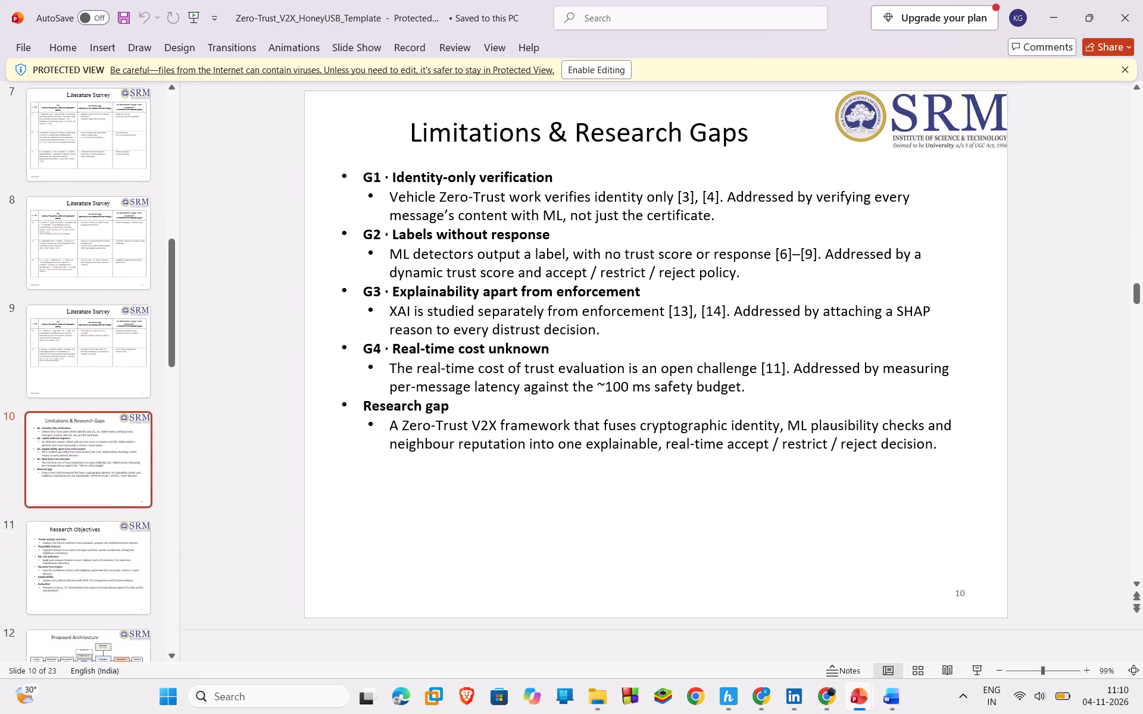
pyautogui.press('Down')
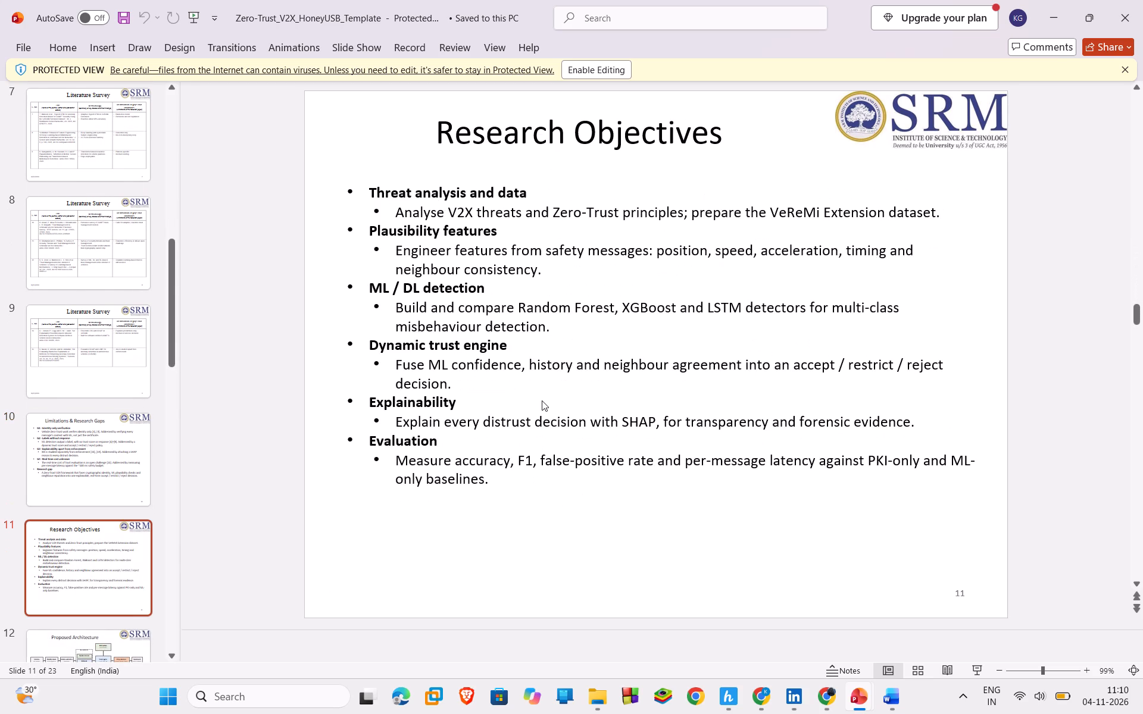
pyautogui.press('Down')
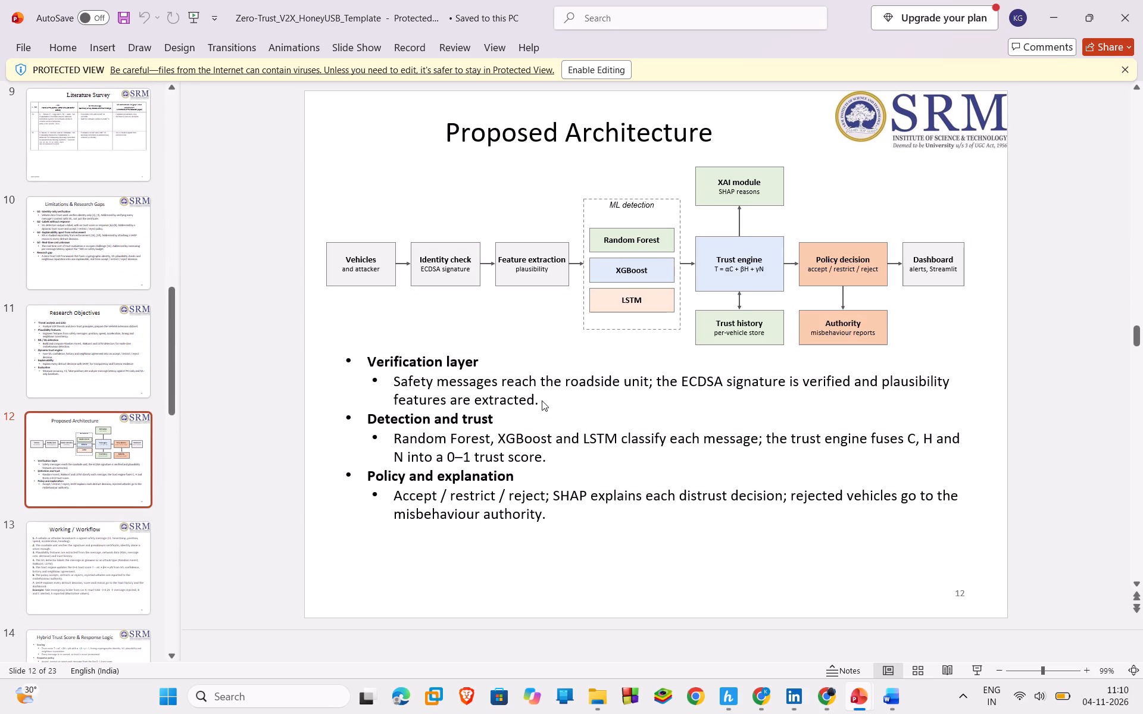
pyautogui.click(792, 252)
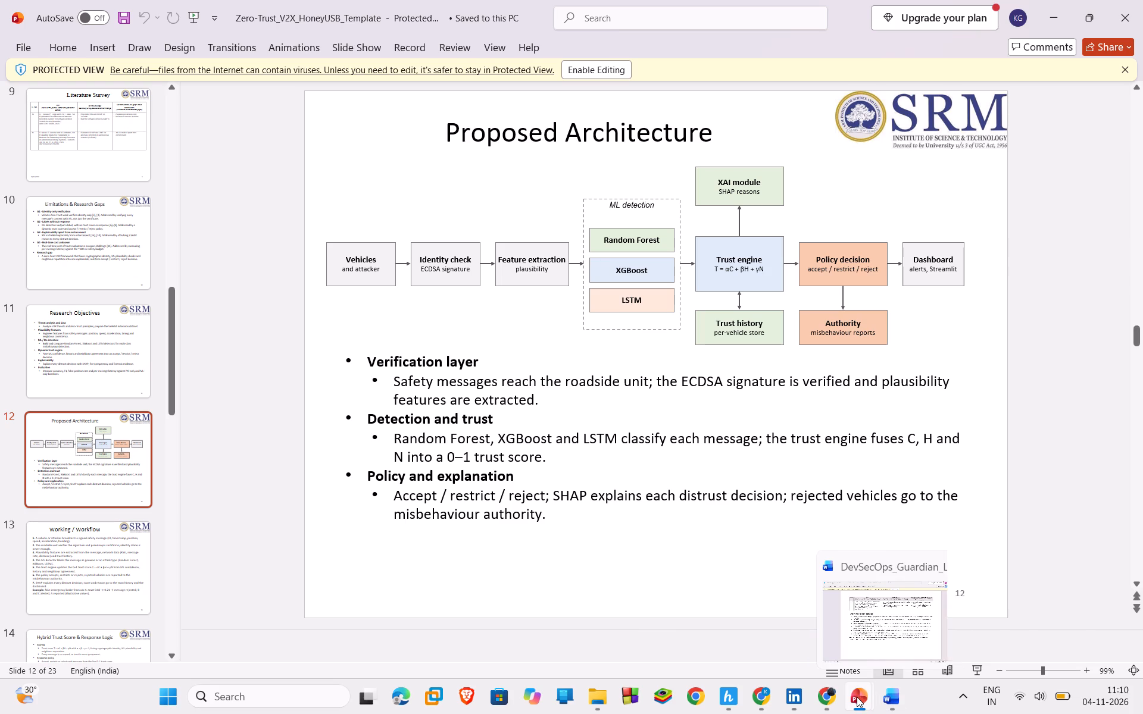
# Switch to the Zeroth Review presentation, enable editing, and copy the "Zero-Trust pipeline at the roadside unit" diagram picture from slide 10.
pyautogui.click(851, 619)
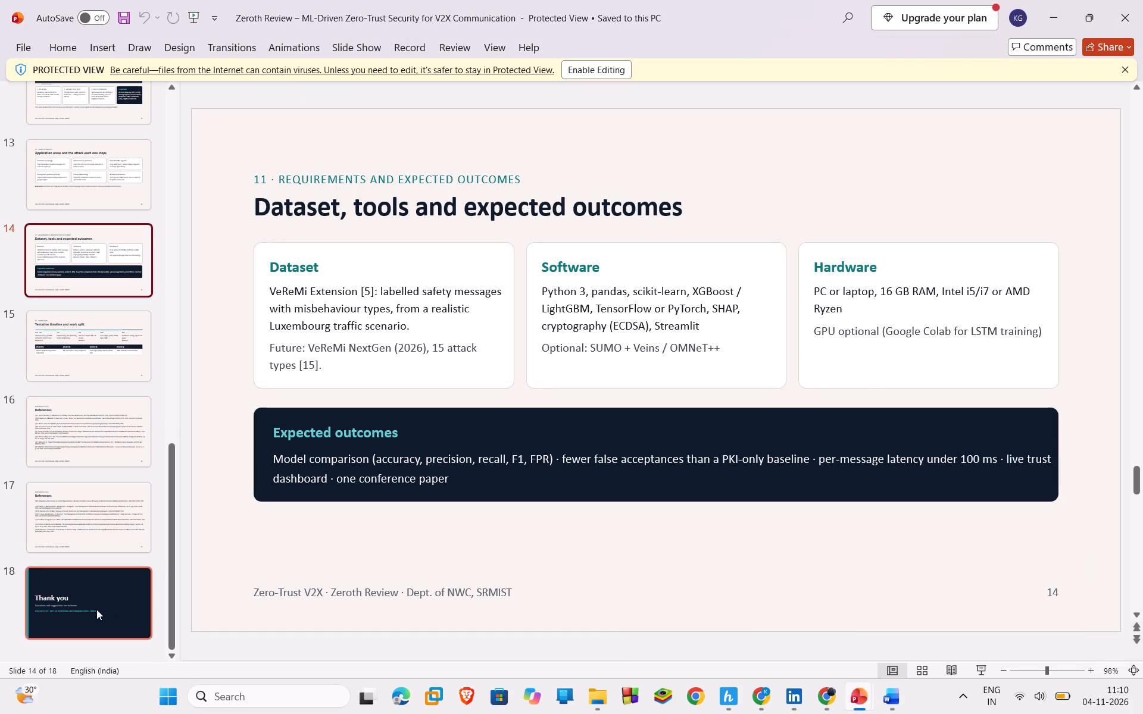
pyautogui.scroll(1, 126, 134)
pyautogui.click(102, 189)
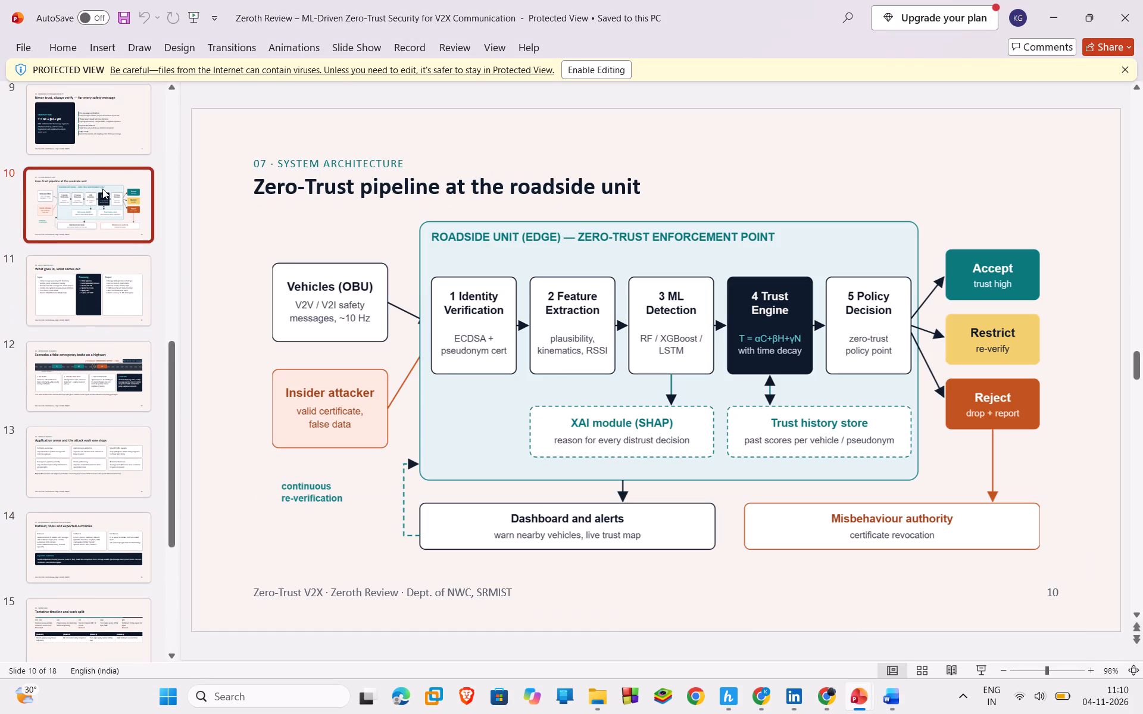
pyautogui.click(542, 325)
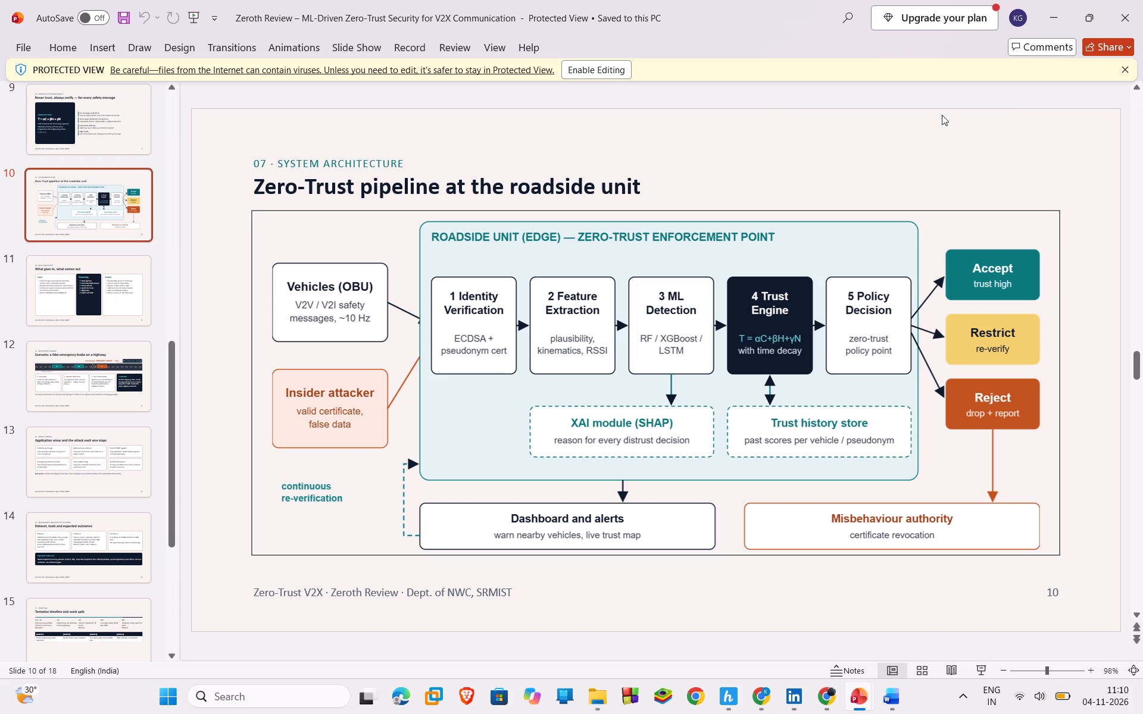
pyautogui.click(614, 71)
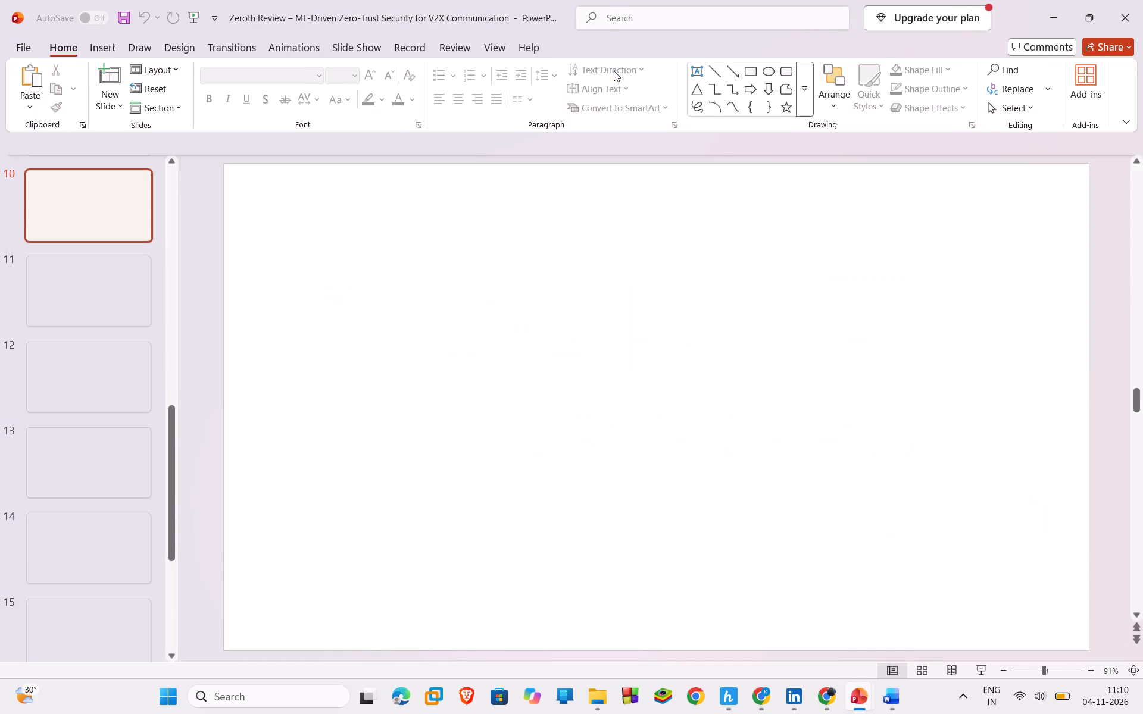
pyautogui.click(682, 432)
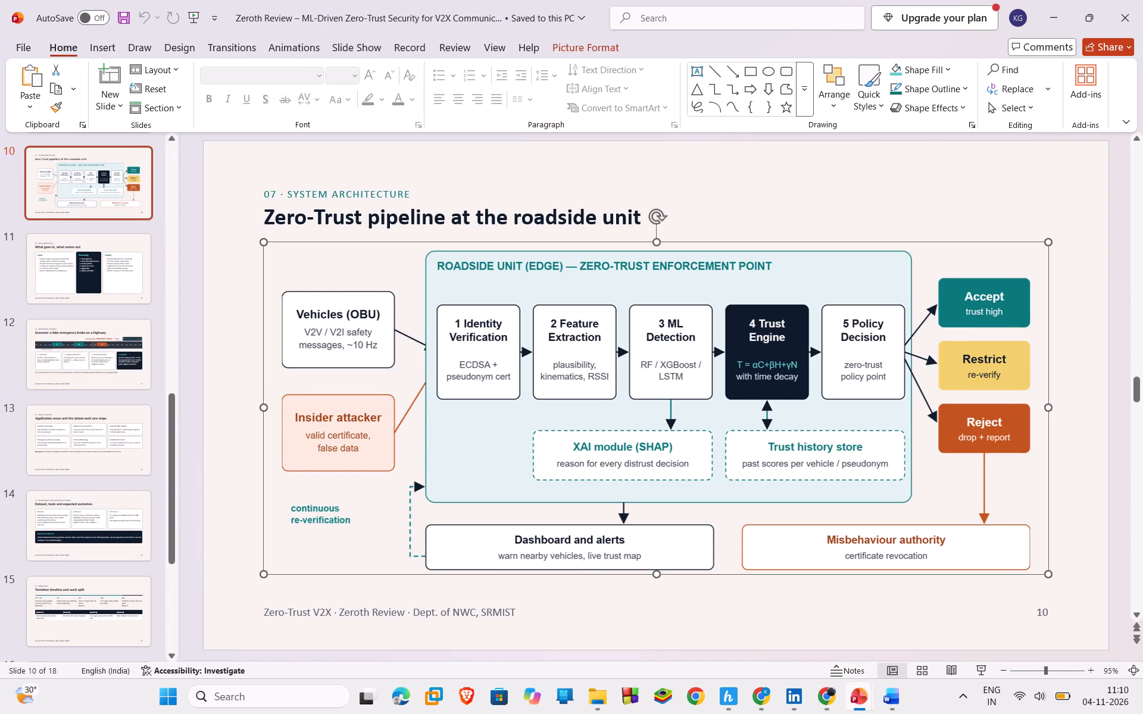
pyautogui.hotkey('ctrl', 'c')
# Return to the Zero-Trust_V2X_HoneyUSB_Template presentation at its Proposed Architecture slide and enable editing.
pyautogui.hotkey('alt', 'Tab')
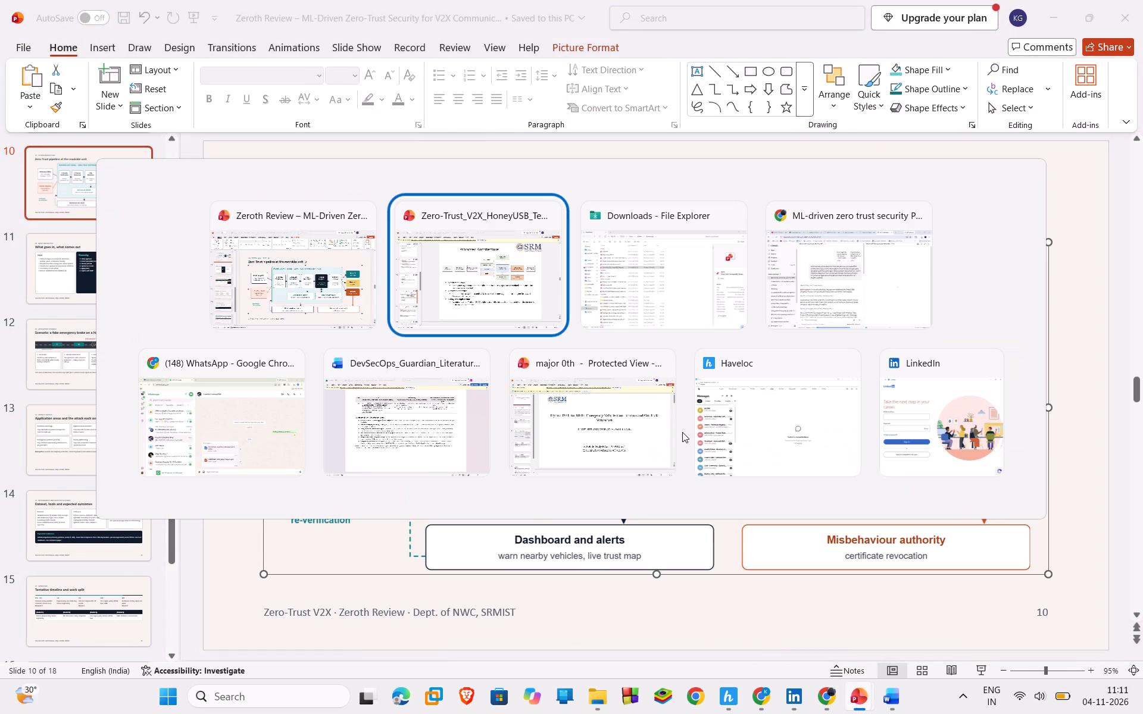
pyautogui.click(592, 274)
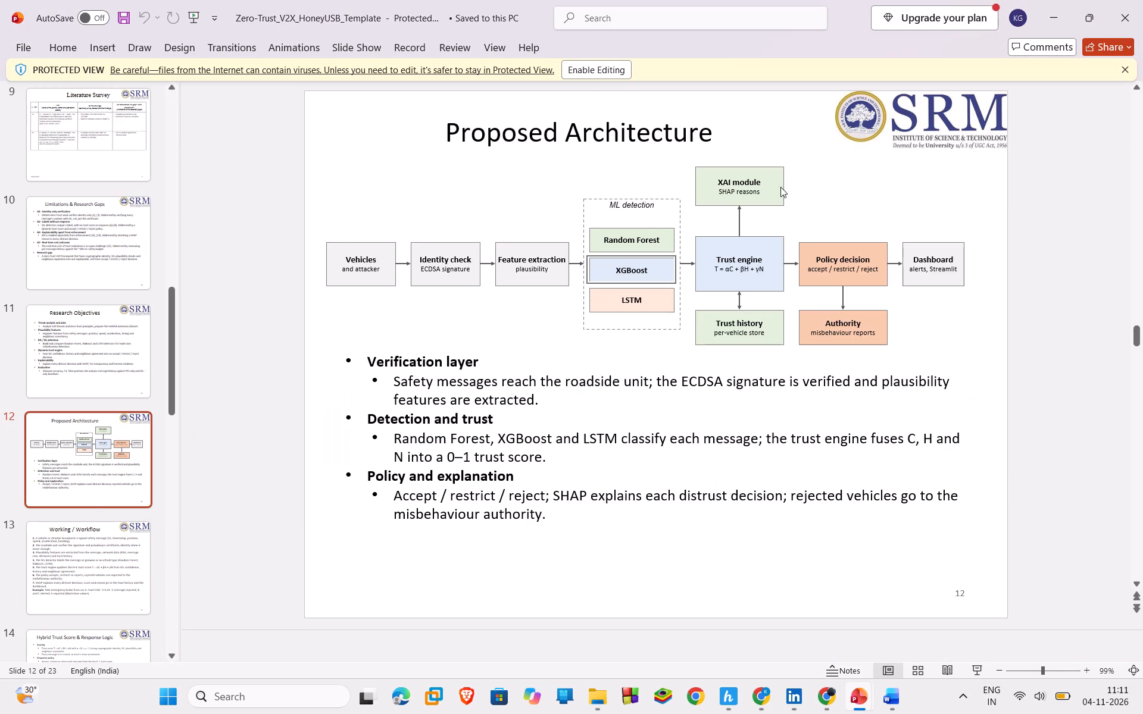
pyautogui.click(843, 174)
pyautogui.click(413, 170)
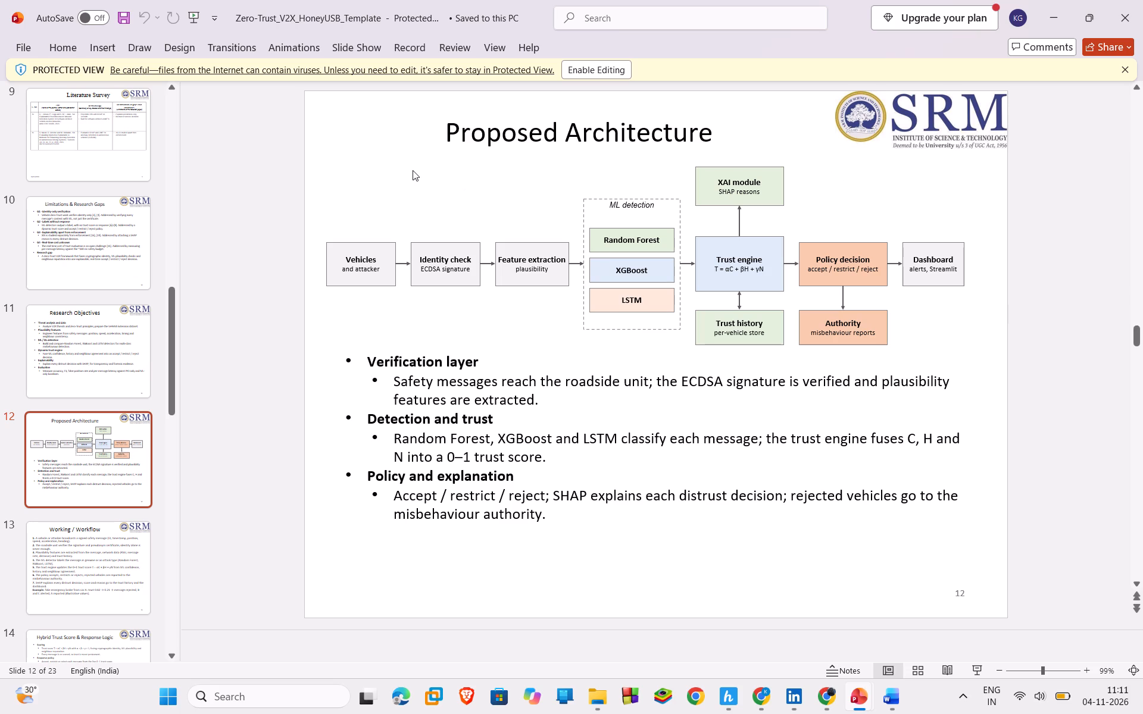
pyautogui.click(491, 205)
pyautogui.click(591, 77)
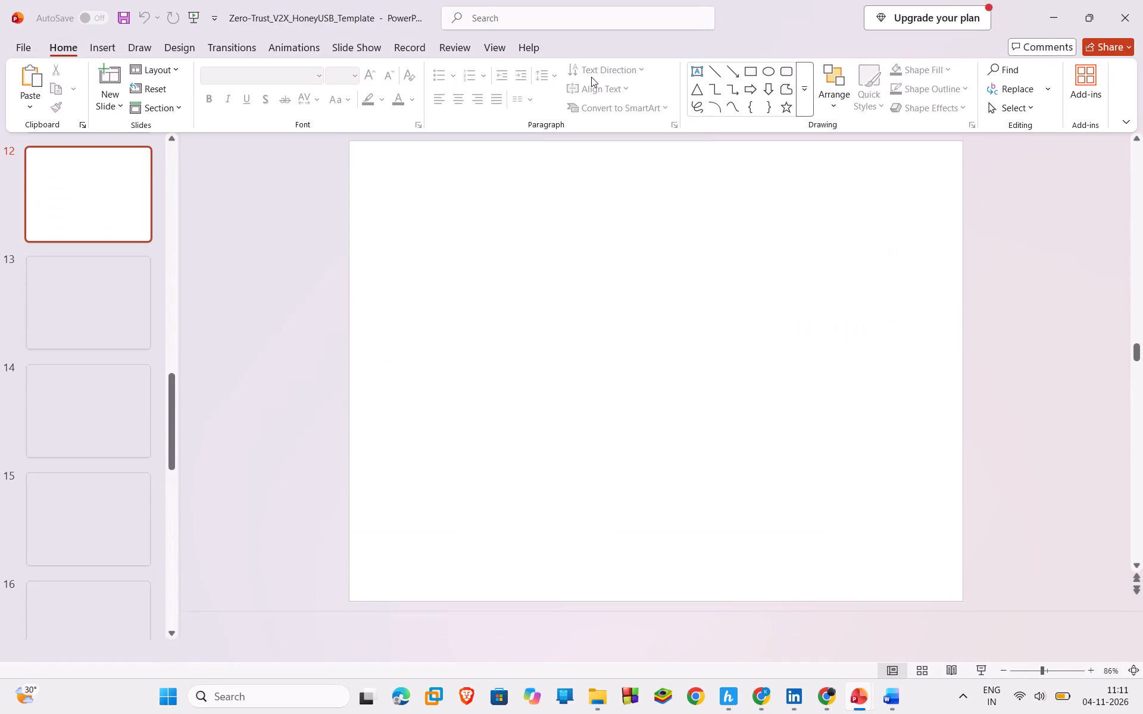
pyautogui.click(801, 254)
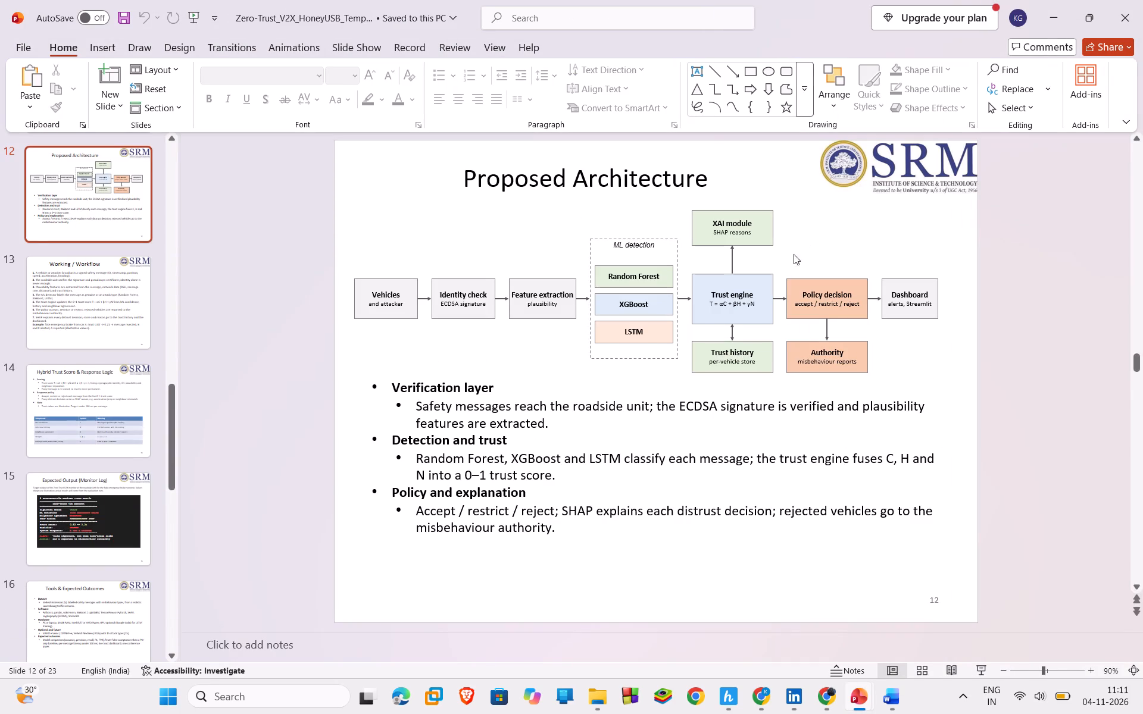
# Paste the copied pipeline diagram onto the Proposed Architecture slide and move it up over the existing block diagram.
pyautogui.click(783, 254)
pyautogui.doubleClick(489, 328)
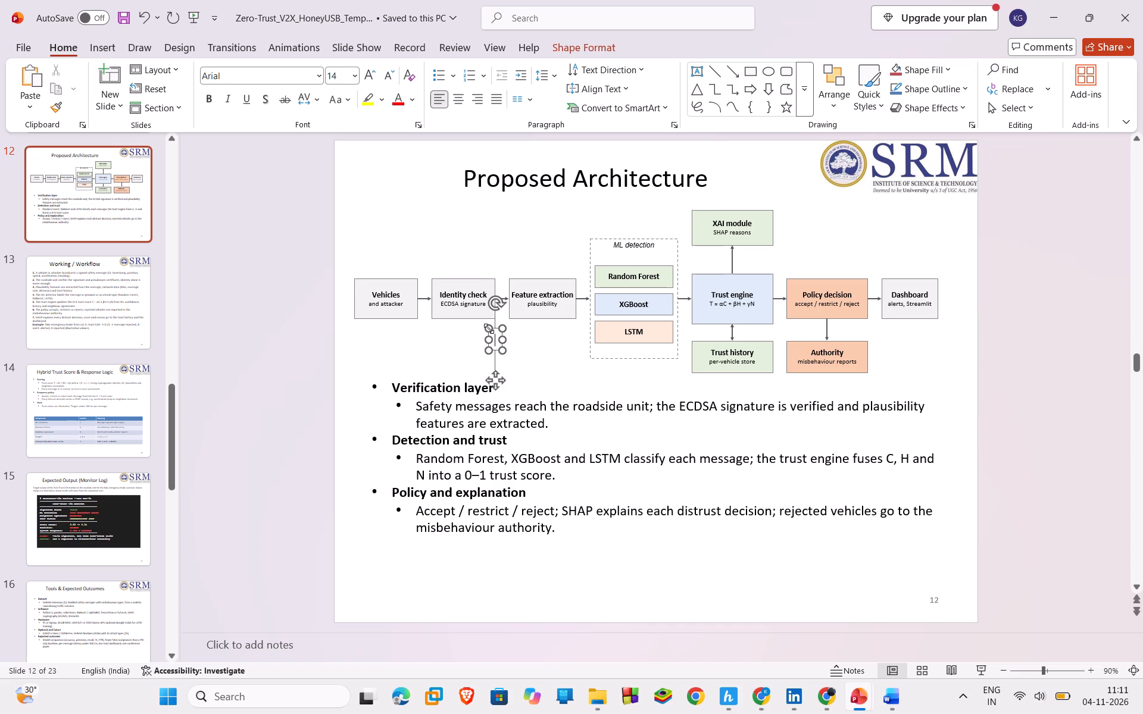
pyautogui.click(855, 312)
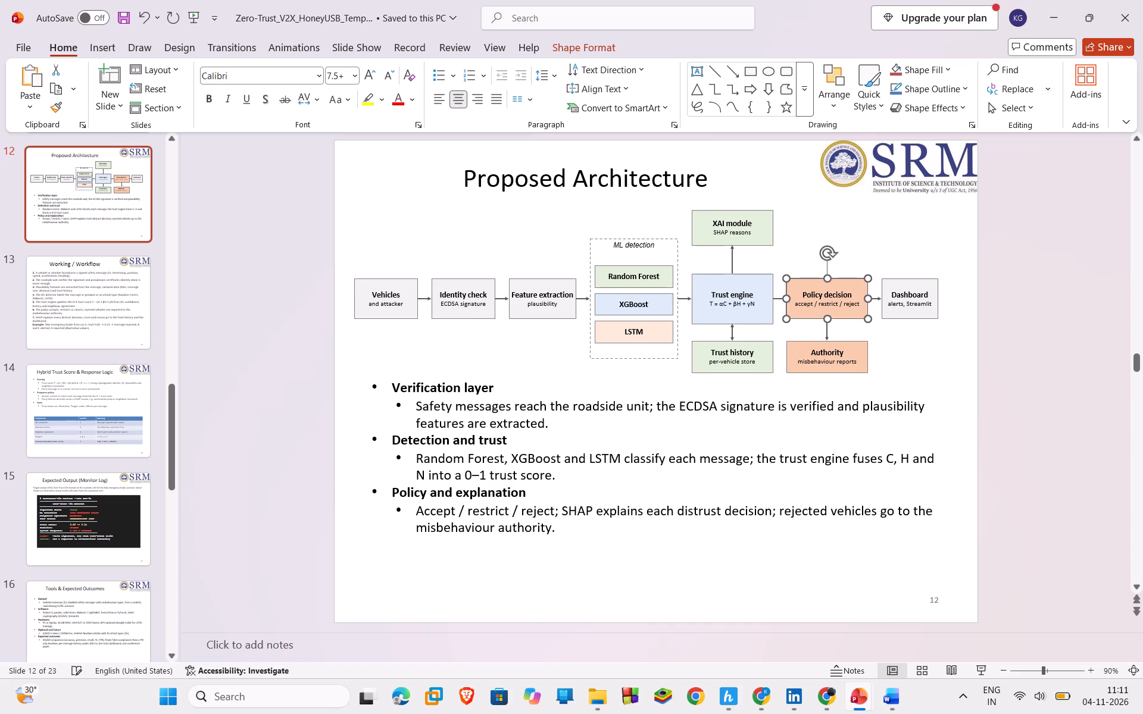
pyautogui.click(837, 355)
pyautogui.click(766, 356)
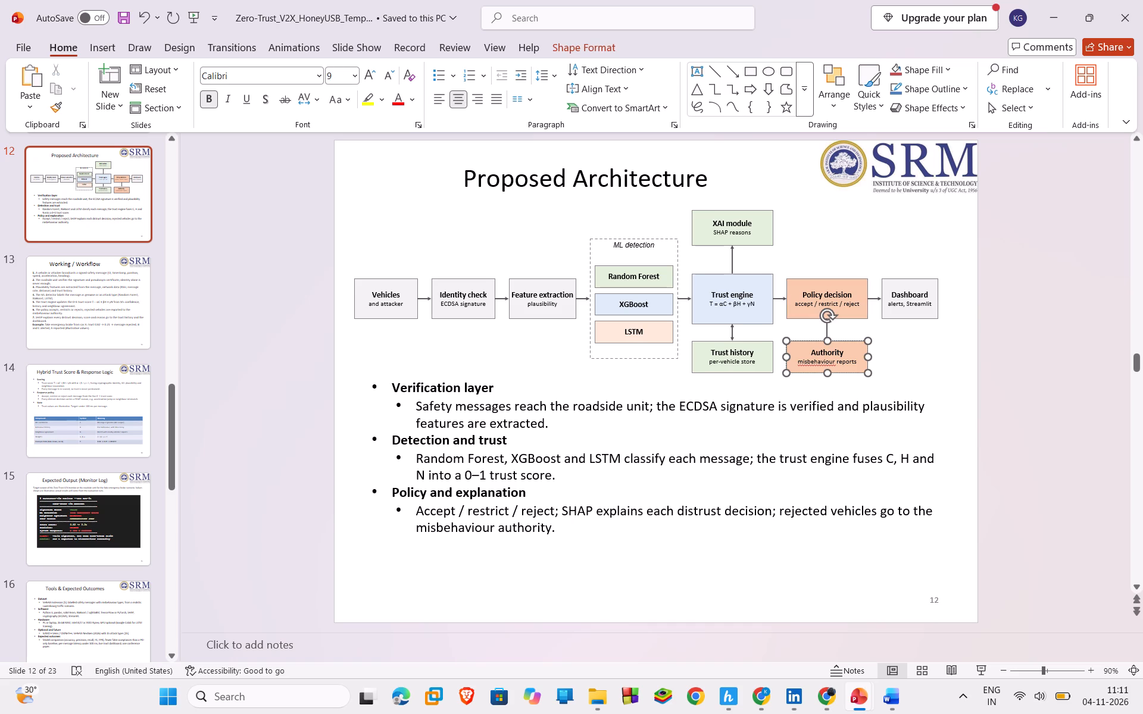
pyautogui.hotkey('ctrl', 'v')
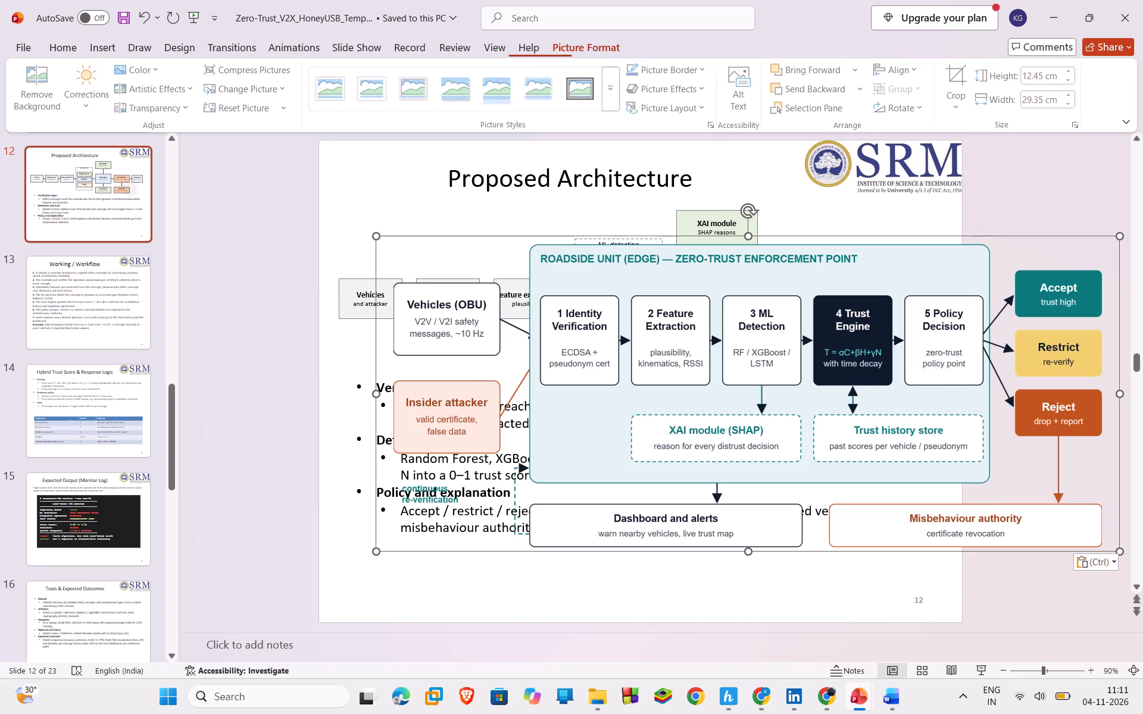
pyautogui.moveTo(792, 333); pyautogui.dragTo(672, 243)
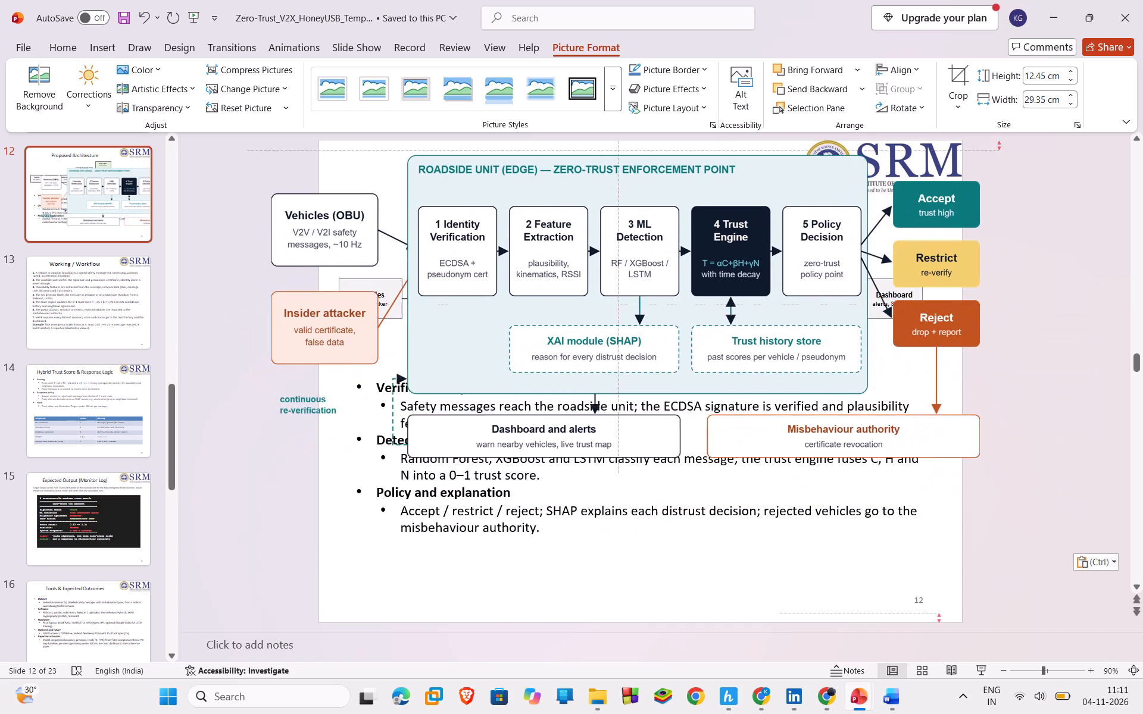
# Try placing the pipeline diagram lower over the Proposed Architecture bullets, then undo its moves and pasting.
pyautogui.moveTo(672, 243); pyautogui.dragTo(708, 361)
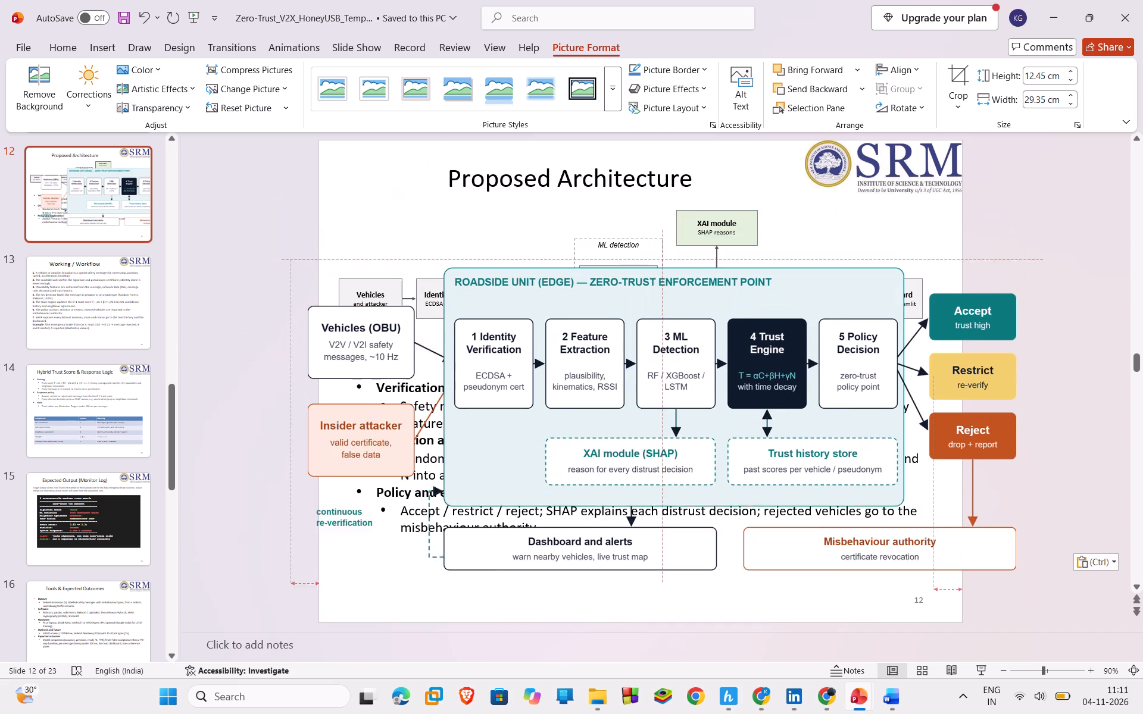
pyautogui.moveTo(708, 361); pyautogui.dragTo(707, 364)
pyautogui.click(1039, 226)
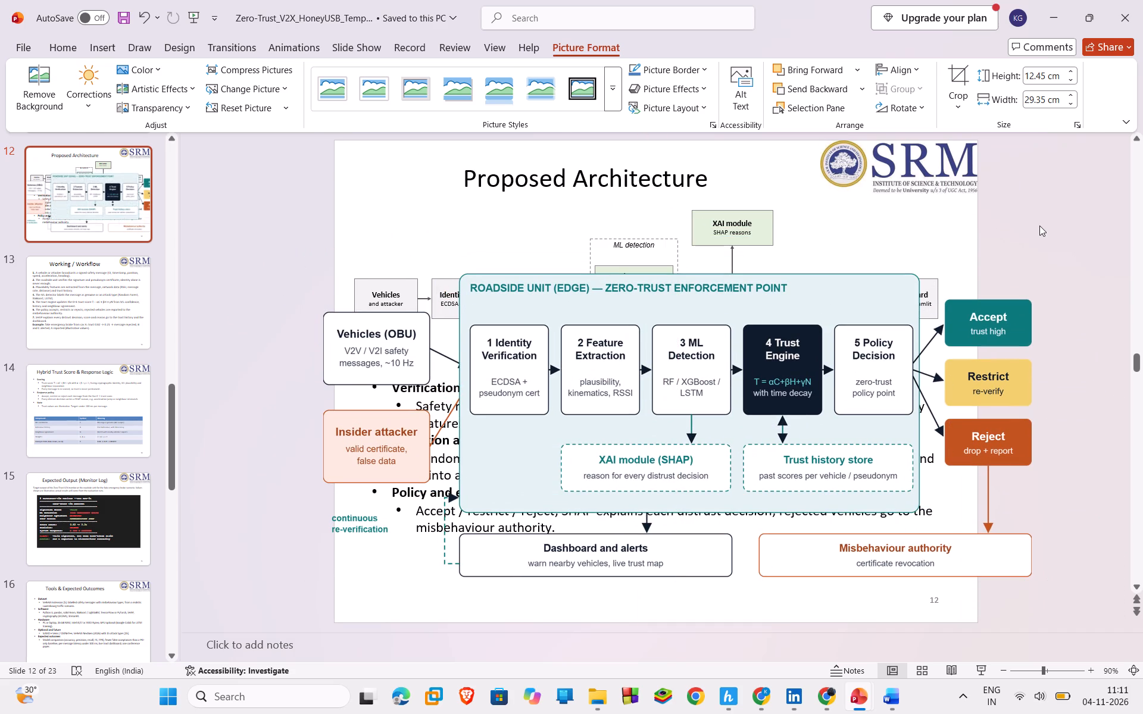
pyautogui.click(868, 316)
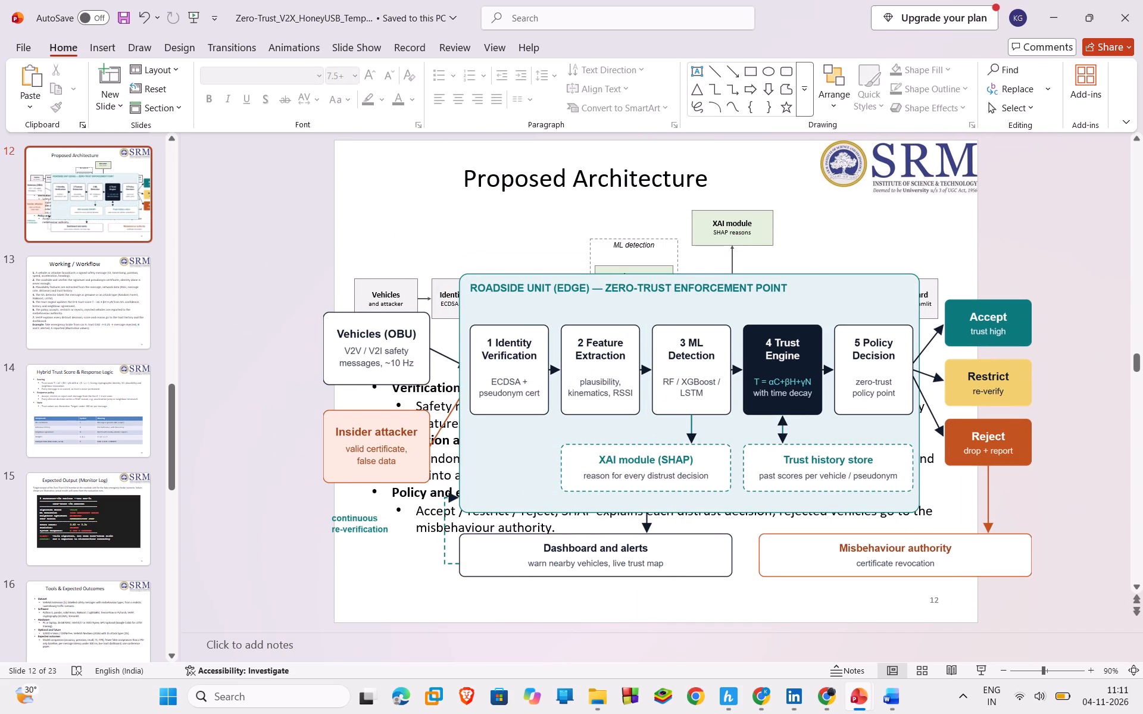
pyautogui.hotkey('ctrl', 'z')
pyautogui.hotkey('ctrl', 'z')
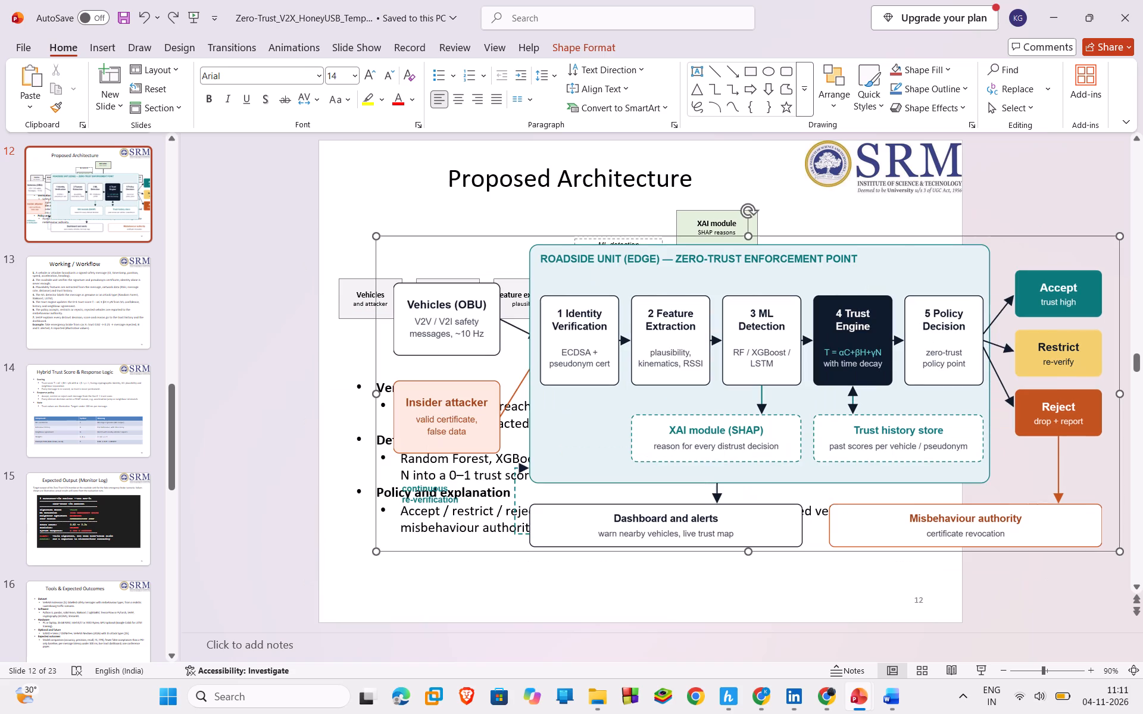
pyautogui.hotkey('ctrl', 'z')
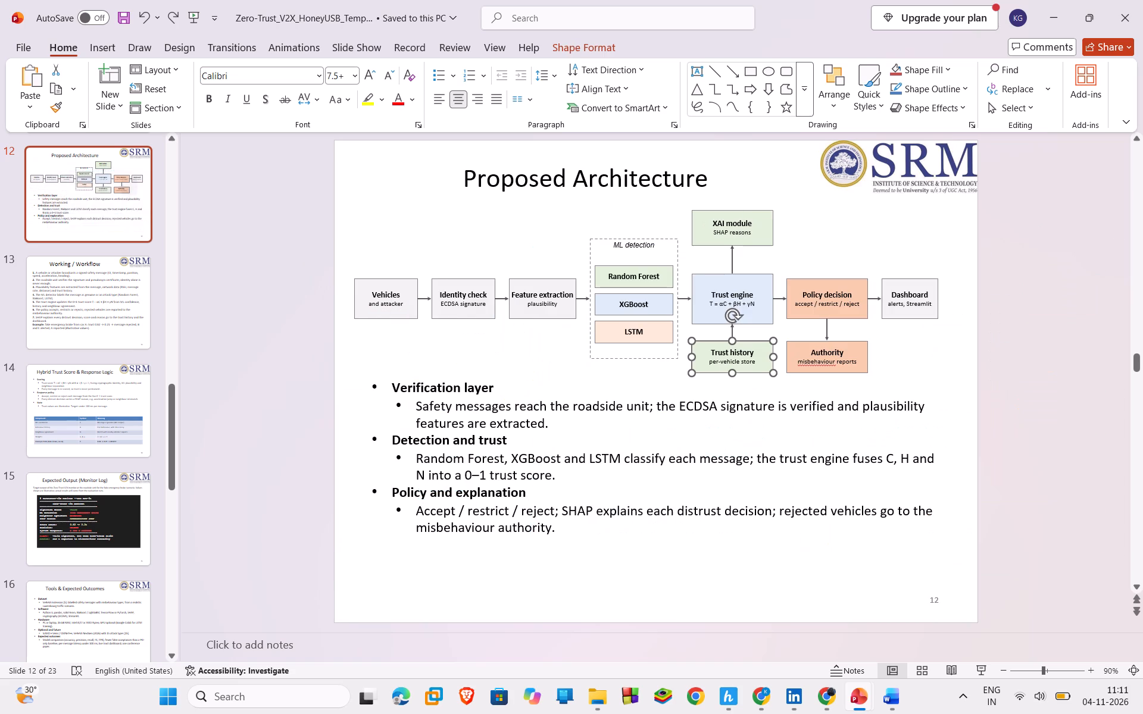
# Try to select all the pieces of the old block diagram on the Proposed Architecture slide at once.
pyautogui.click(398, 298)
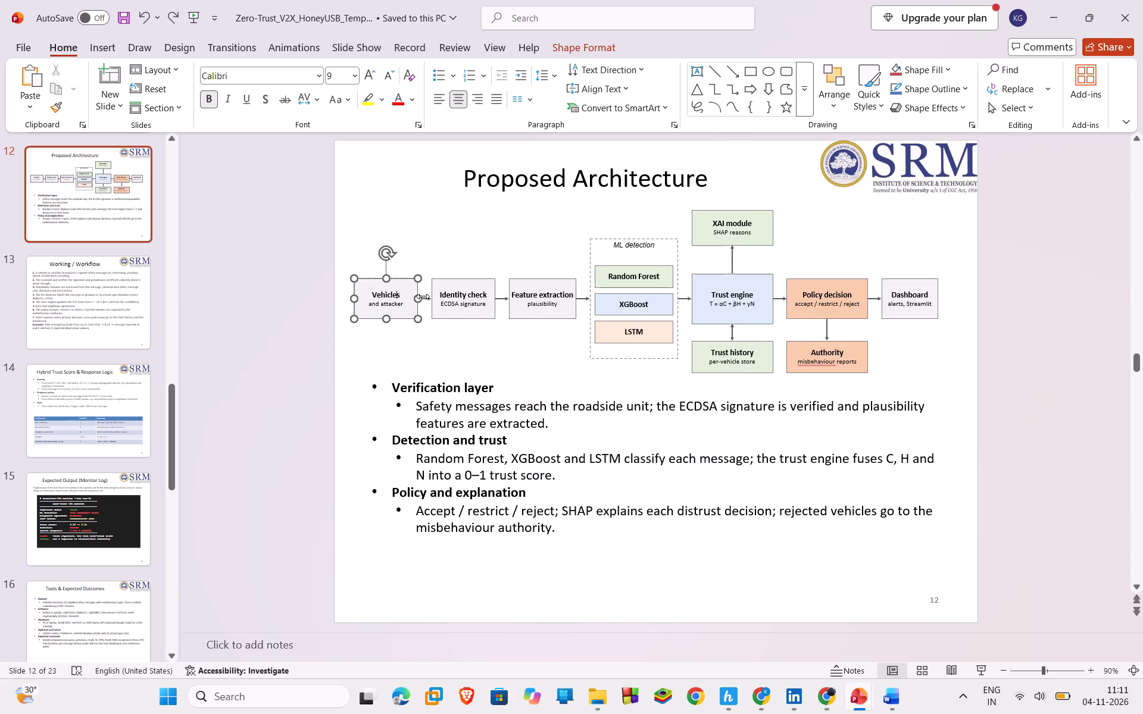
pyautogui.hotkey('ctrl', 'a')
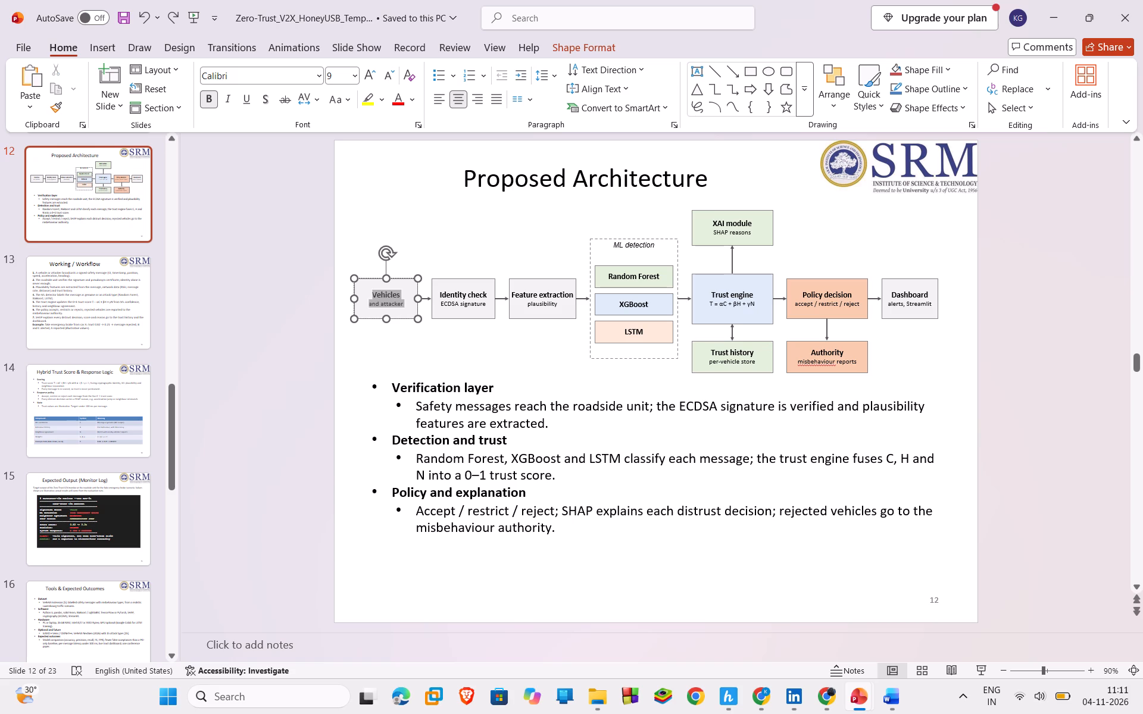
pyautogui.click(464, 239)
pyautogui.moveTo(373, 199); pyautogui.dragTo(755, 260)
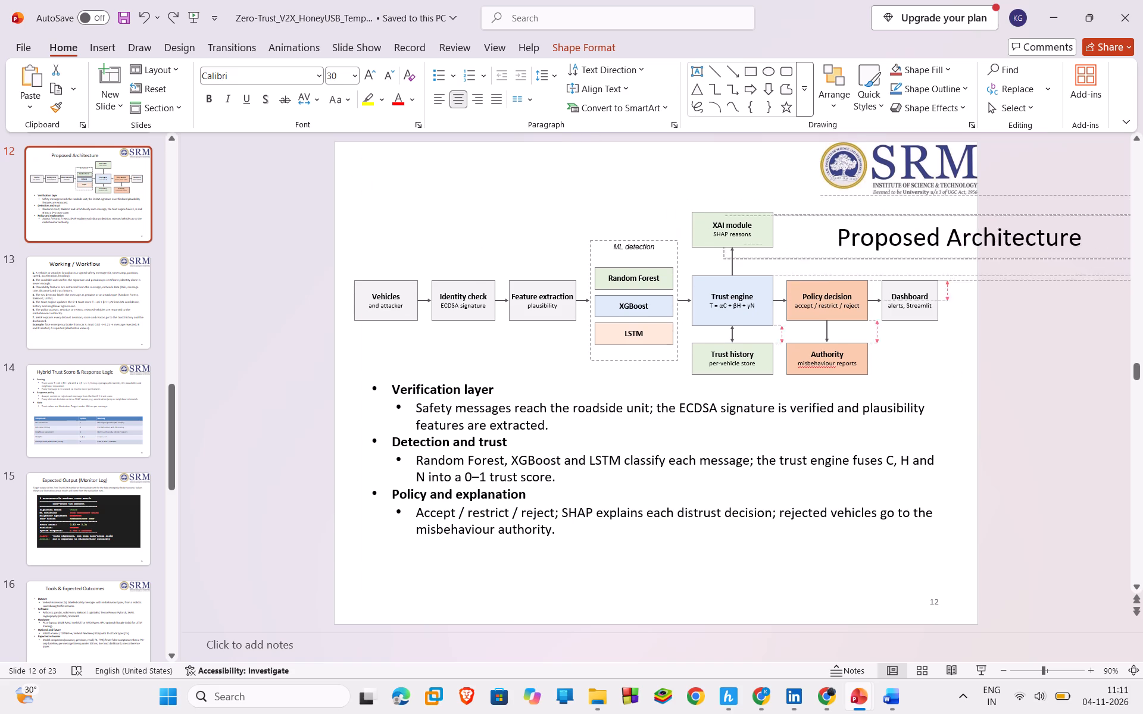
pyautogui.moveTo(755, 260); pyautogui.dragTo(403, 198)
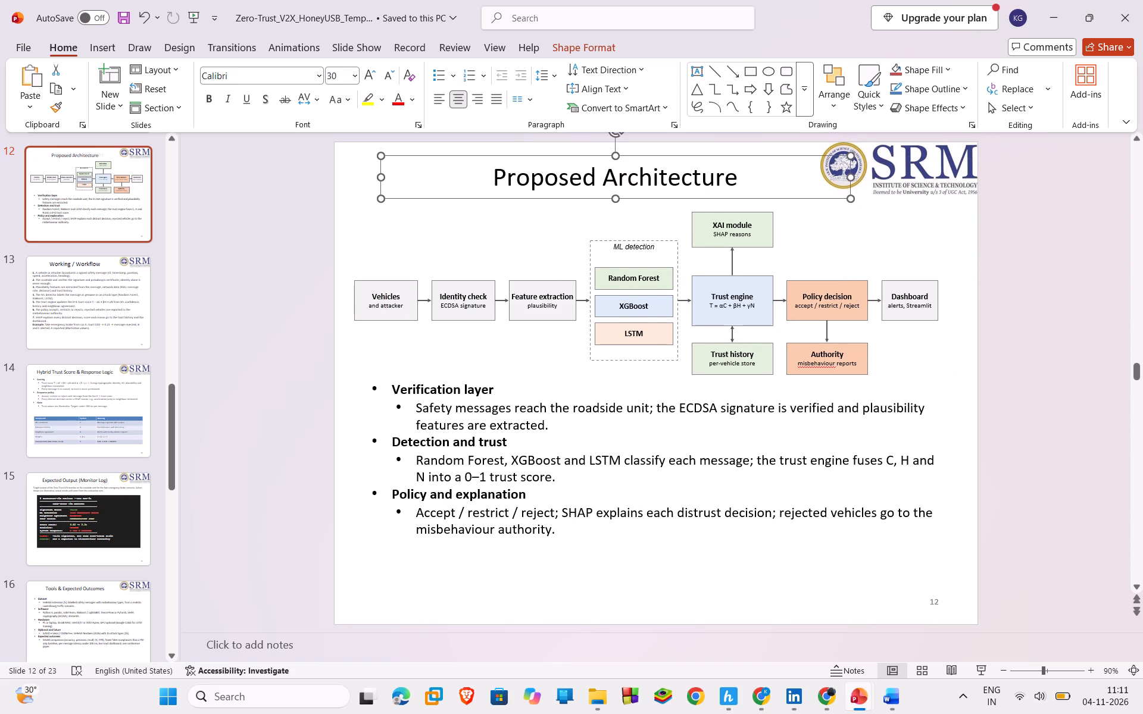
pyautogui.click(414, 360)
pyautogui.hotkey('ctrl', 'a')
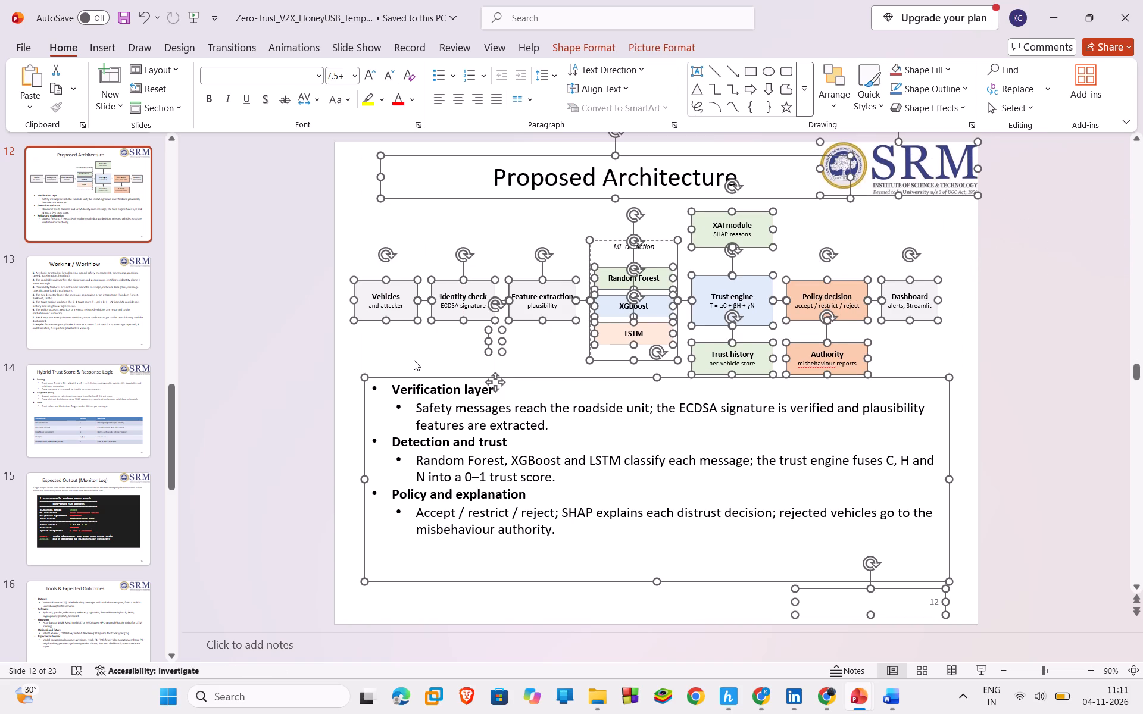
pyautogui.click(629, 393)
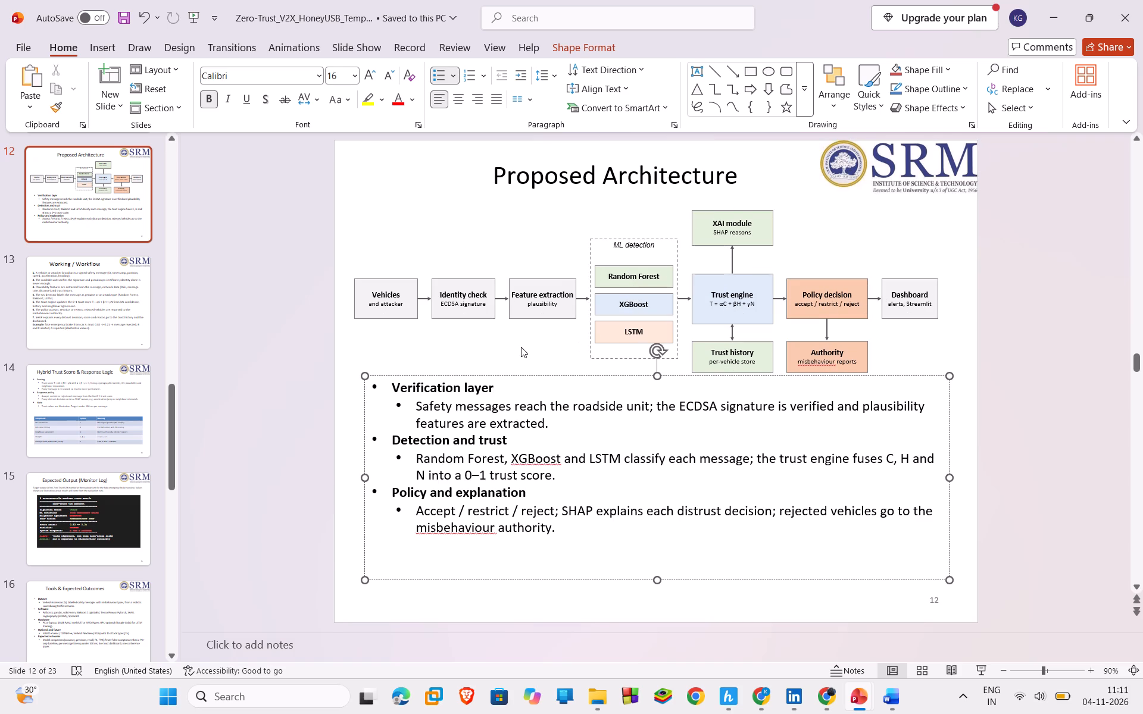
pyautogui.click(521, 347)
# Delete the old diagram's main blocks, from Vehicles through Dashboard, including the ML detection frame, XAI module, Trust history and Authority.
pyautogui.keyDown('ctrl'); pyautogui.click(400, 285); pyautogui.keyUp('ctrl')
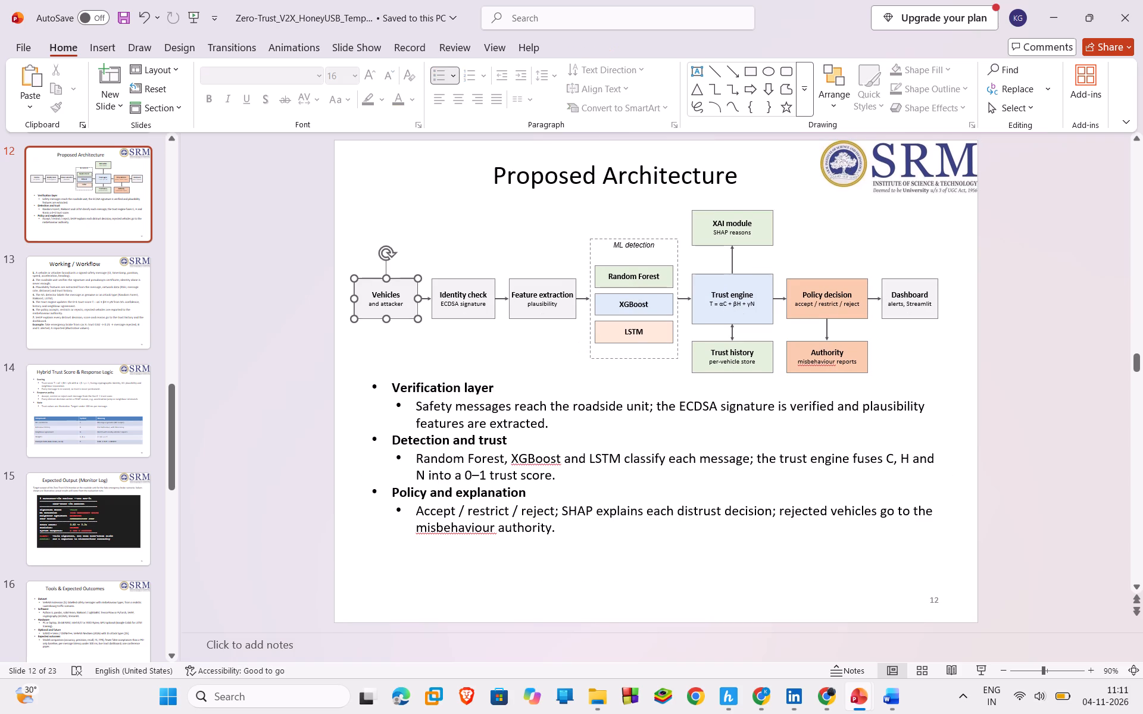
pyautogui.keyDown('ctrl'); pyautogui.click(460, 284); pyautogui.keyUp('ctrl')
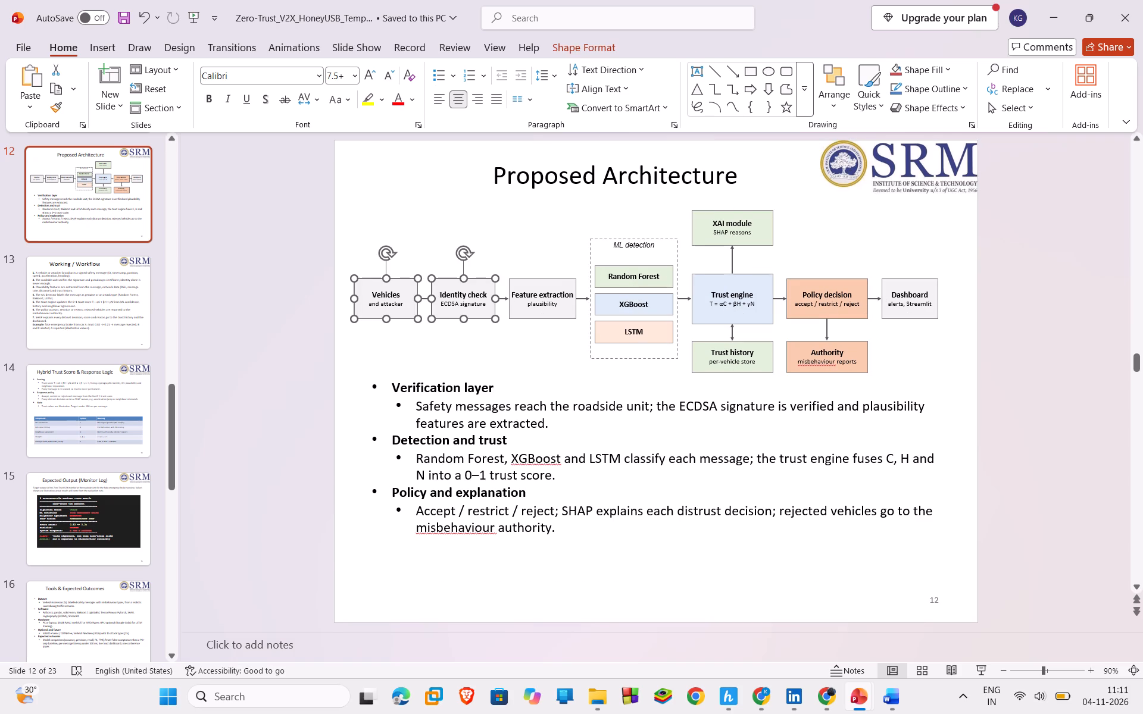
pyautogui.keyDown('ctrl'); pyautogui.click(554, 281); pyautogui.keyUp('ctrl')
pyautogui.keyDown('ctrl'); pyautogui.click(633, 258); pyautogui.keyUp('ctrl')
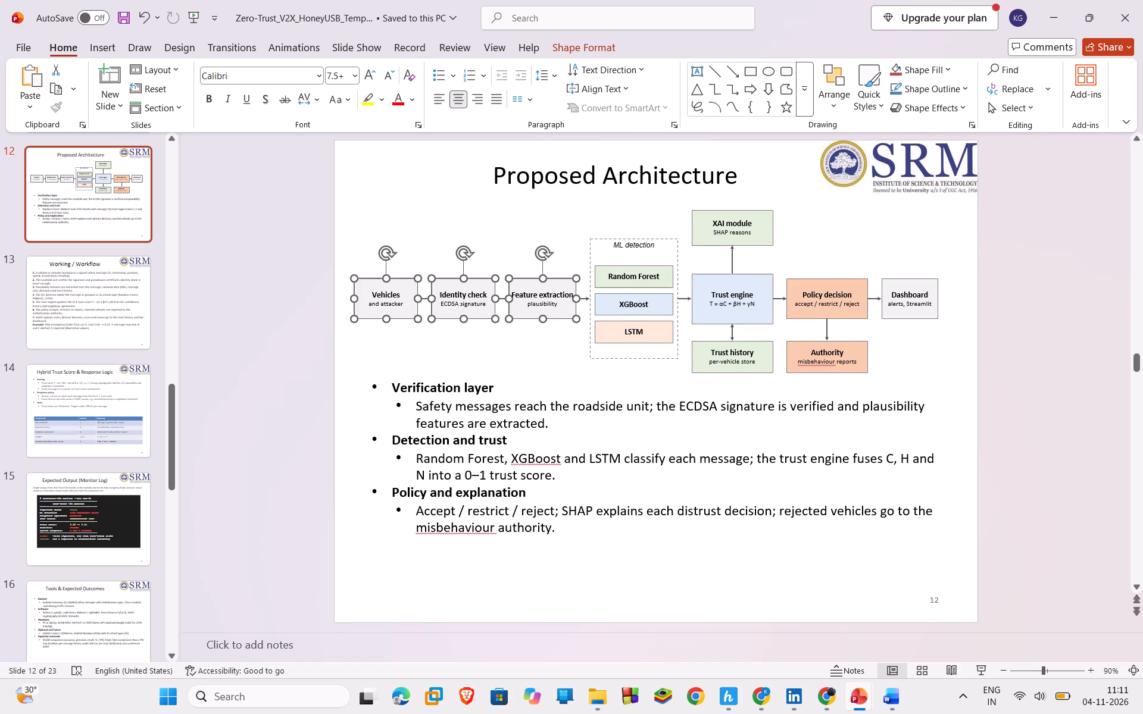
pyautogui.keyDown('ctrl'); pyautogui.click(667, 245); pyautogui.keyUp('ctrl')
pyautogui.keyDown('ctrl'); pyautogui.click(742, 209); pyautogui.keyUp('ctrl')
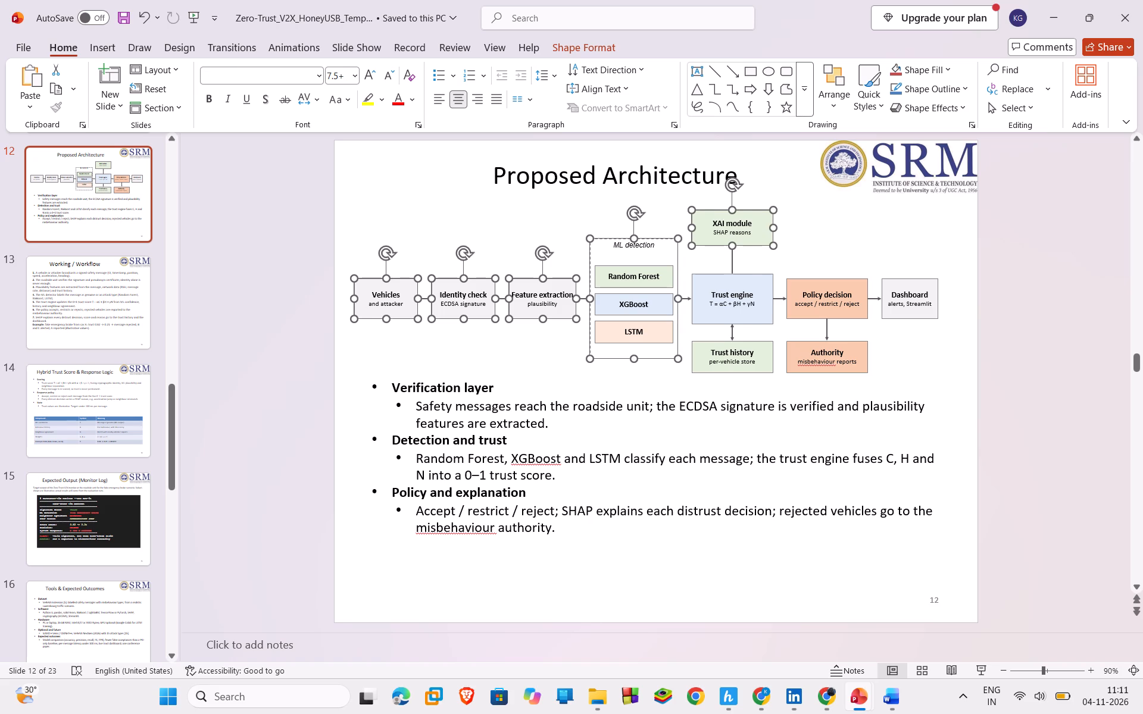
pyautogui.keyDown('ctrl'); pyautogui.click(743, 275); pyautogui.keyUp('ctrl')
pyautogui.keyDown('ctrl'); pyautogui.click(734, 343); pyautogui.keyUp('ctrl')
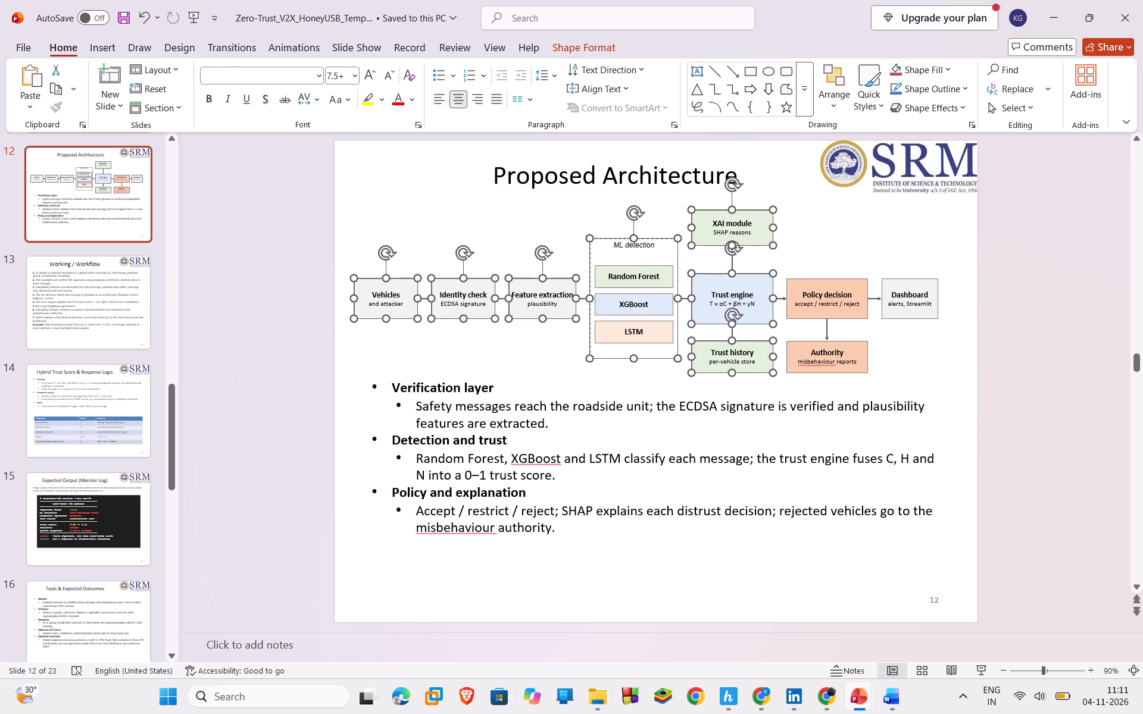
pyautogui.keyDown('ctrl'); pyautogui.click(842, 280); pyautogui.keyUp('ctrl')
pyautogui.keyDown('ctrl'); pyautogui.click(848, 340); pyautogui.keyUp('ctrl')
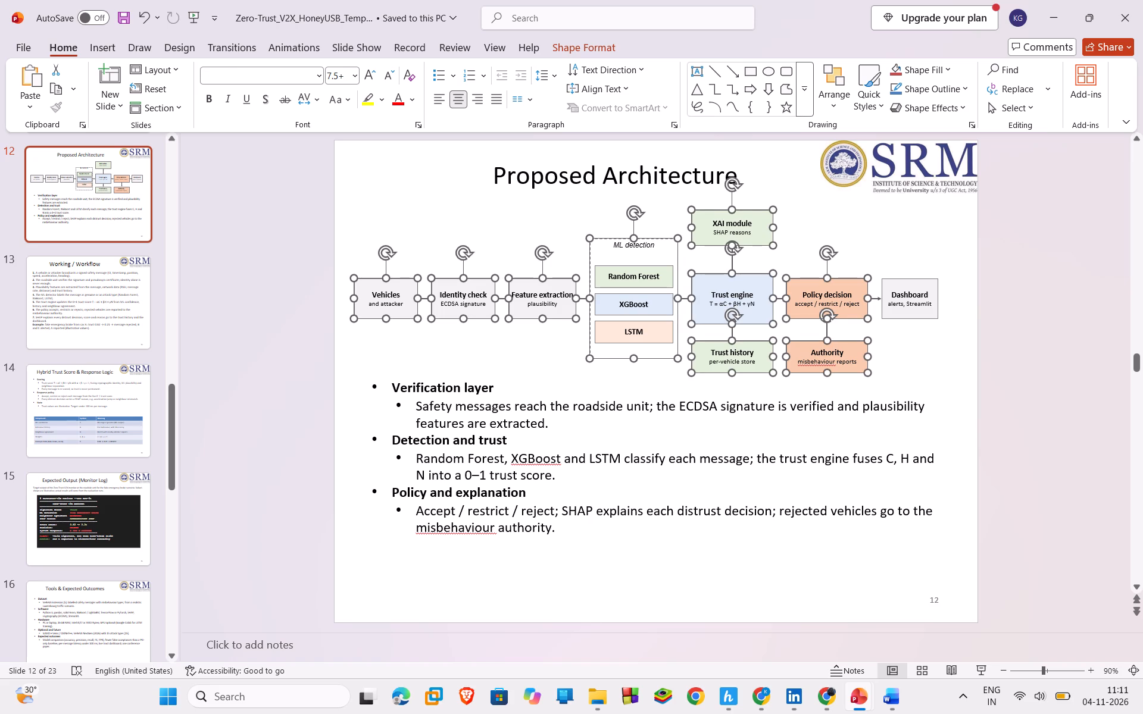
pyautogui.keyDown('ctrl'); pyautogui.click(924, 283); pyautogui.keyUp('ctrl')
pyautogui.press('Delete')
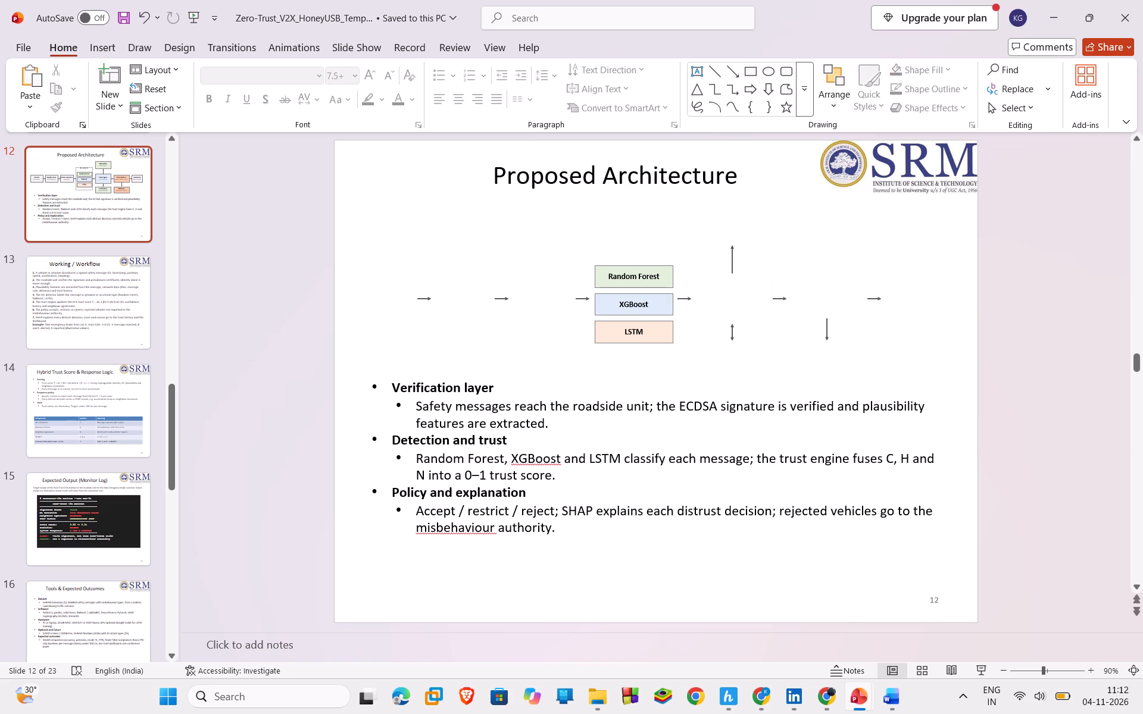
# Delete the leftover connector arrows and the Random Forest, XGBoost and LSTM boxes from the Proposed Architecture slide.
pyautogui.keyDown('ctrl'); pyautogui.click(427, 297); pyautogui.keyUp('ctrl')
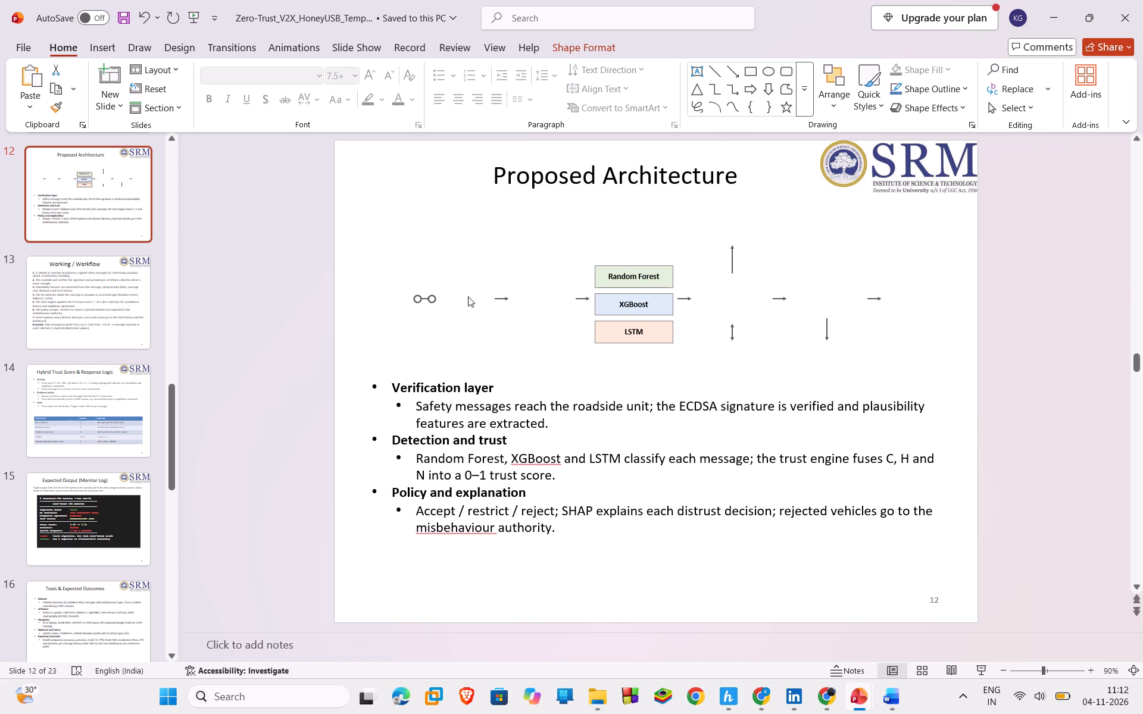
pyautogui.keyDown('ctrl'); pyautogui.click(499, 296); pyautogui.keyUp('ctrl')
pyautogui.keyDown('ctrl'); pyautogui.click(579, 295); pyautogui.keyUp('ctrl')
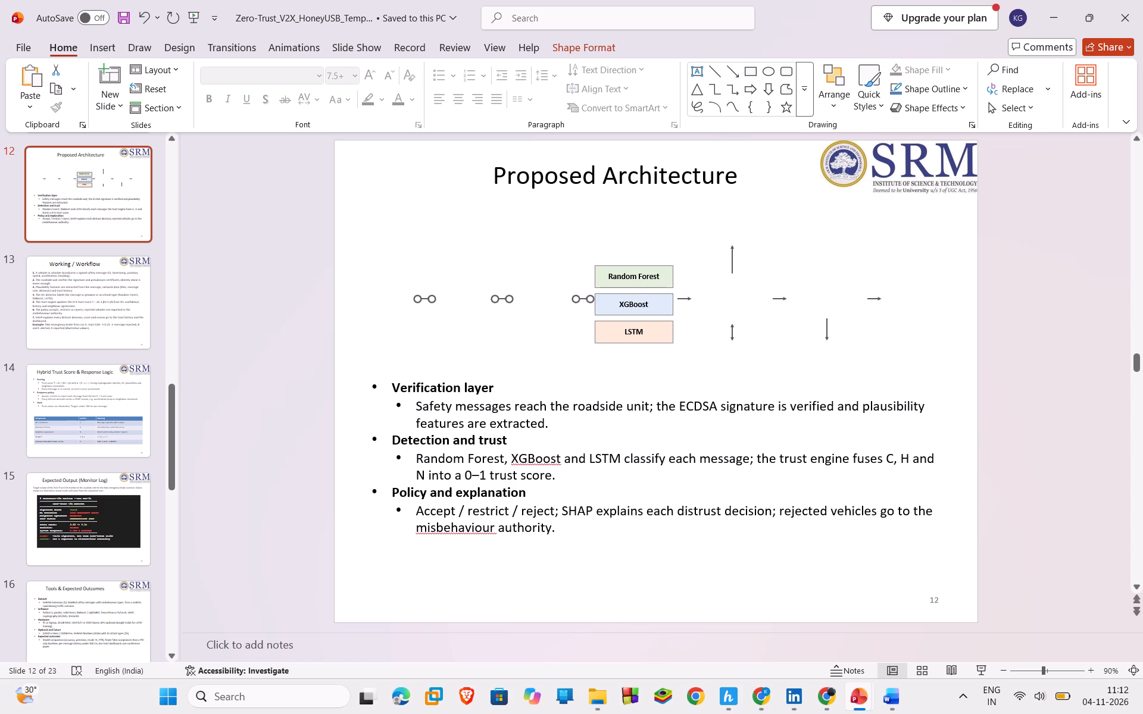
pyautogui.keyDown('ctrl'); pyautogui.click(632, 286); pyautogui.keyUp('ctrl')
pyautogui.keyDown('ctrl'); pyautogui.click(635, 302); pyautogui.keyUp('ctrl')
pyautogui.keyDown('ctrl'); pyautogui.click(635, 329); pyautogui.keyUp('ctrl')
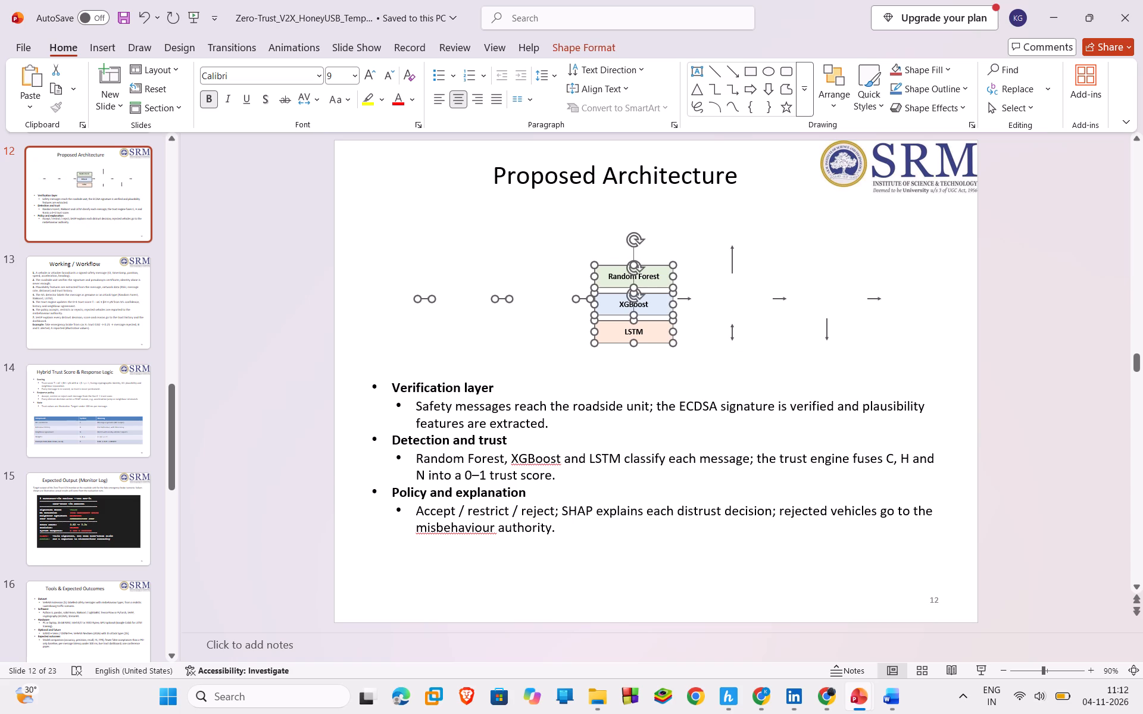
pyautogui.keyDown('ctrl'); pyautogui.click(683, 296); pyautogui.keyUp('ctrl')
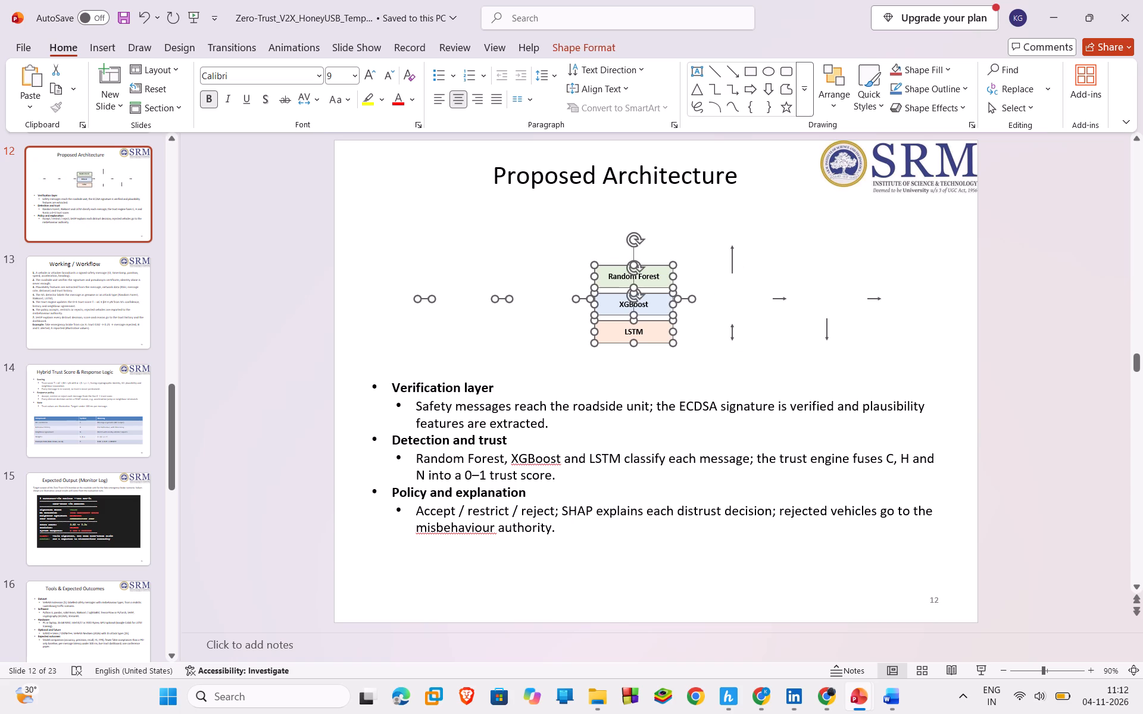
pyautogui.keyDown('ctrl'); pyautogui.click(729, 258); pyautogui.keyUp('ctrl')
pyautogui.keyDown('ctrl'); pyautogui.click(731, 330); pyautogui.keyUp('ctrl')
pyautogui.keyDown('ctrl'); pyautogui.click(778, 297); pyautogui.keyUp('ctrl')
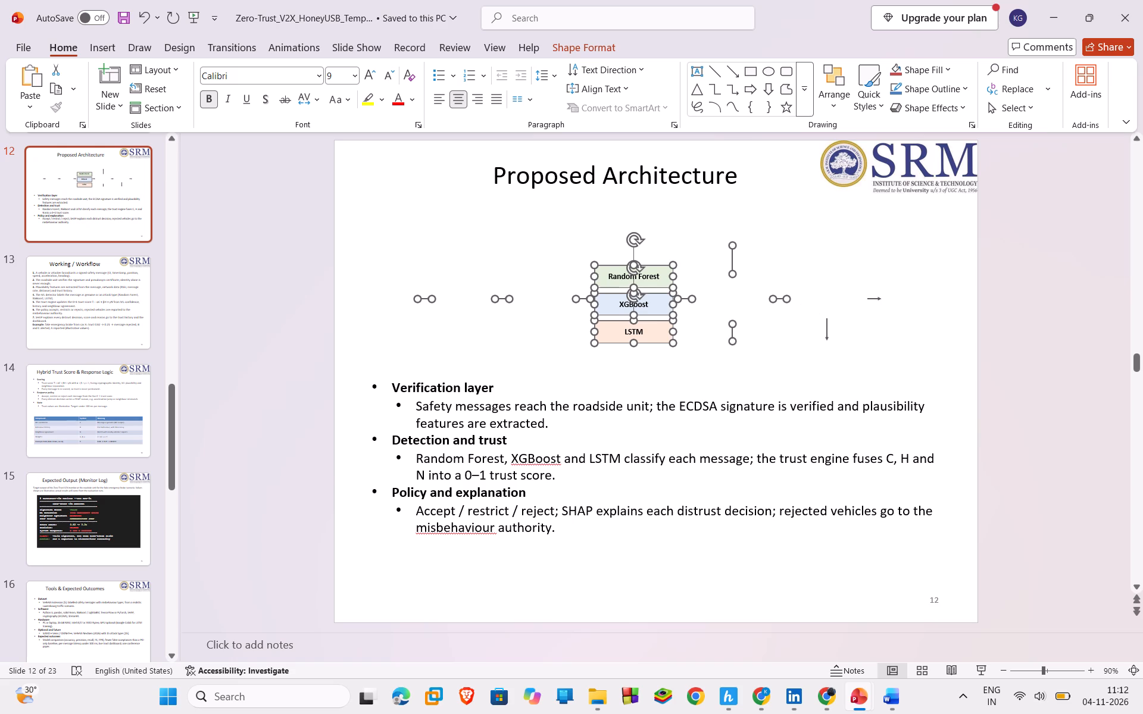
pyautogui.keyDown('ctrl'); pyautogui.click(827, 324); pyautogui.keyUp('ctrl')
pyautogui.keyDown('ctrl'); pyautogui.click(872, 297); pyautogui.keyUp('ctrl')
pyautogui.press('Delete')
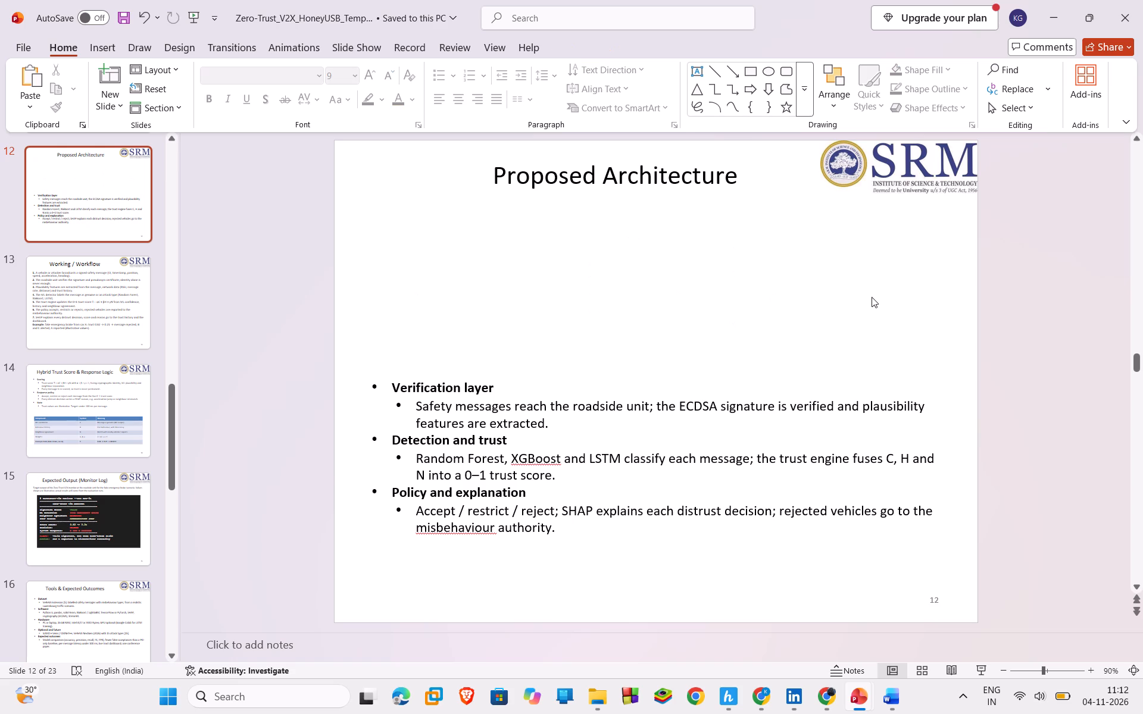
# Paste the roadside-unit pipeline picture, shrink it to about 8.26 × 19.47 cm, and place it between the slide title and bullets.
pyautogui.hotkey('ctrl', 'v')
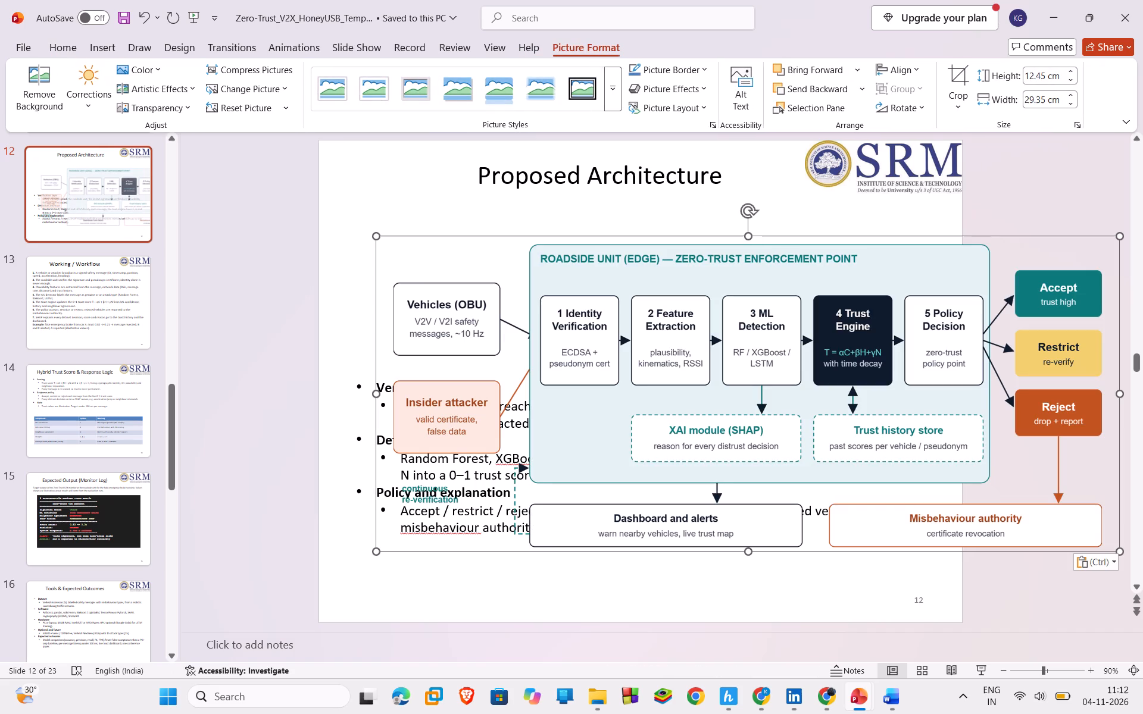
pyautogui.click(761, 371)
pyautogui.moveTo(724, 369); pyautogui.dragTo(629, 351)
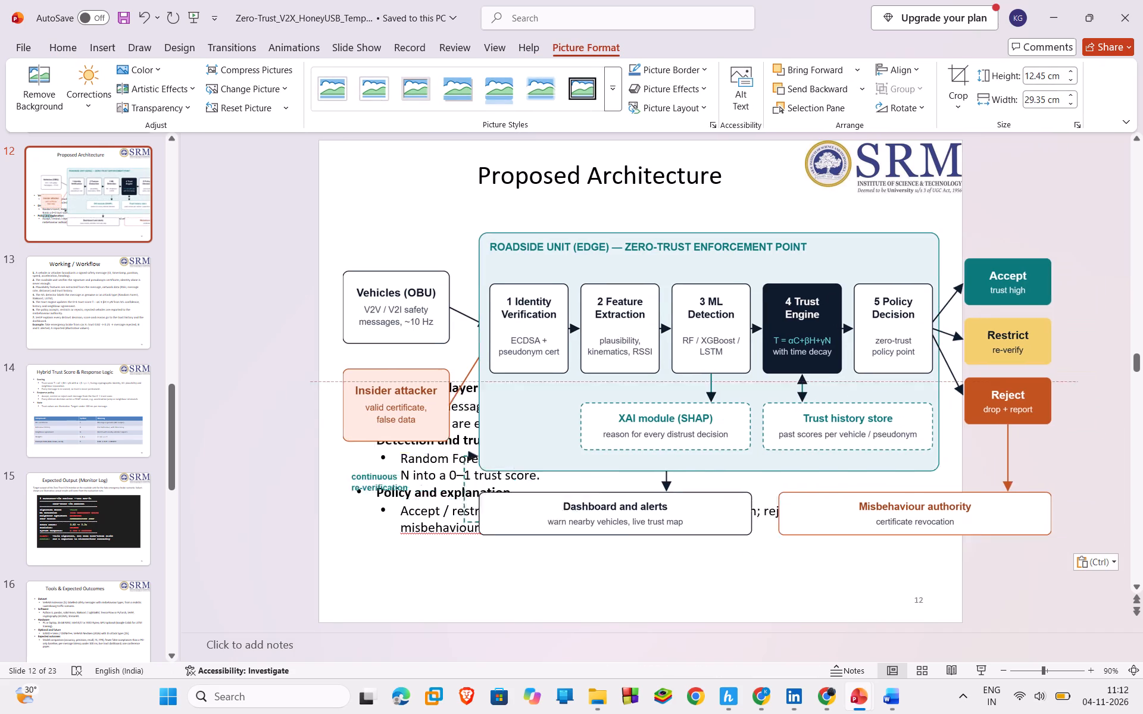
pyautogui.moveTo(629, 351); pyautogui.dragTo(567, 339)
pyautogui.moveTo(979, 521); pyautogui.dragTo(727, 380)
pyautogui.moveTo(457, 286); pyautogui.dragTo(489, 280)
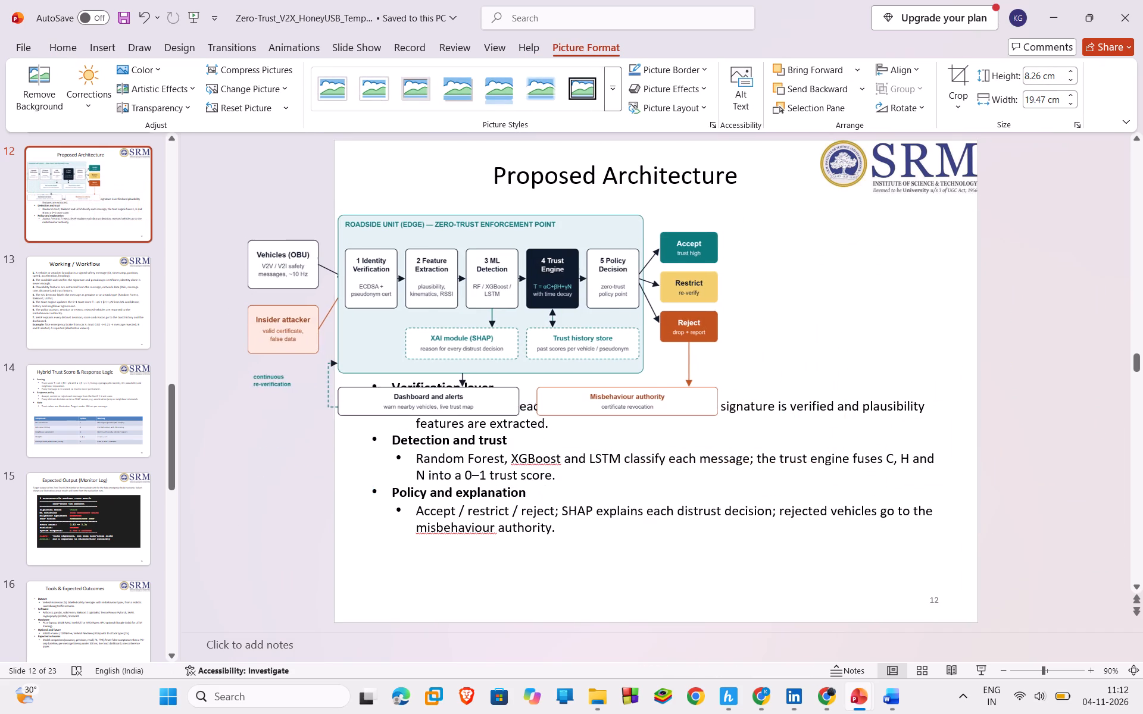
pyautogui.moveTo(489, 280); pyautogui.dragTo(605, 258)
pyautogui.click(899, 361)
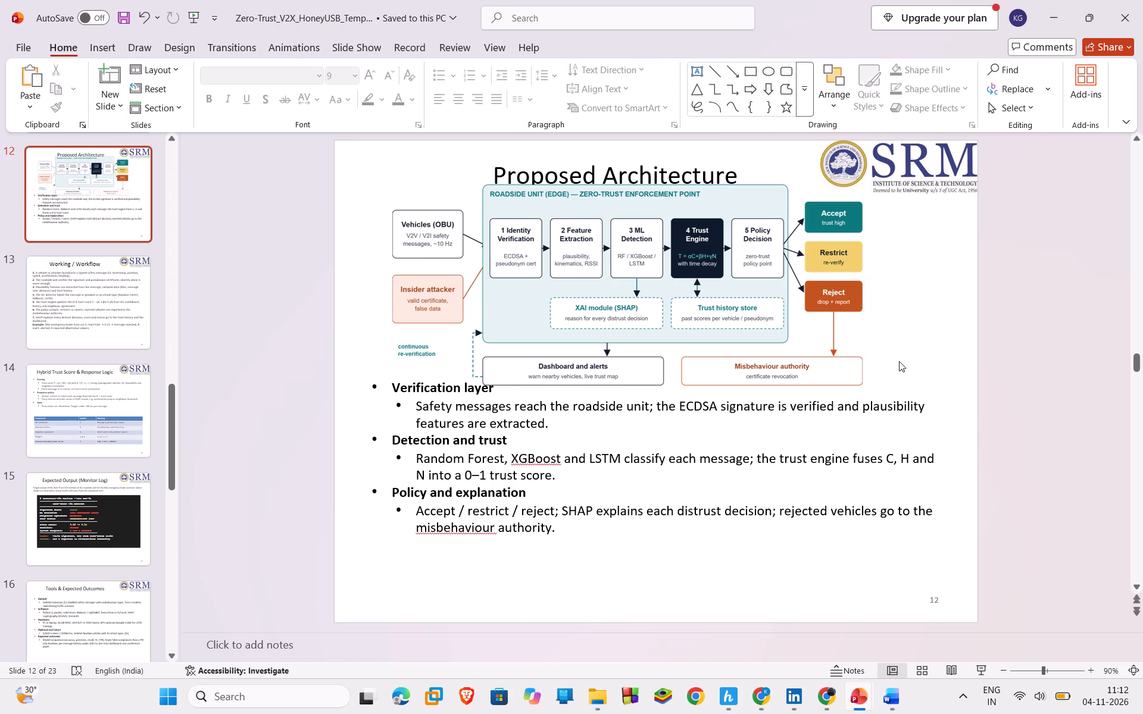
# Review the slides from Working / Workflow through Team Work Split, and return to the Proposed Architecture slide.
pyautogui.click(54, 302)
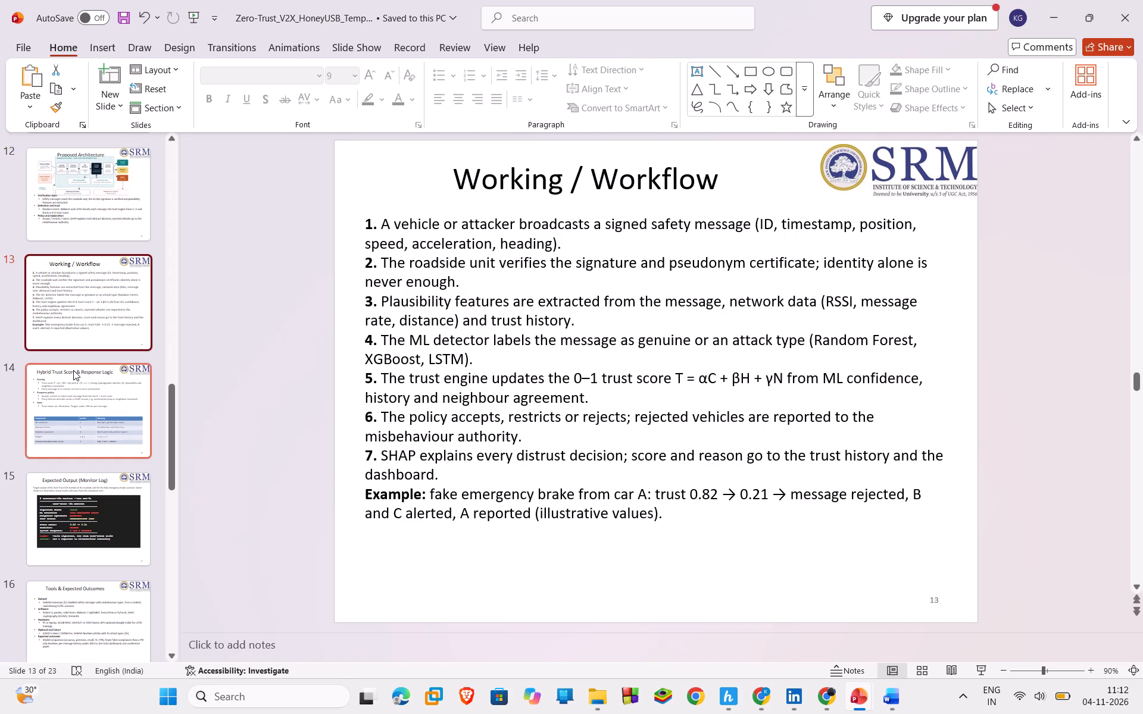
pyautogui.click(73, 370)
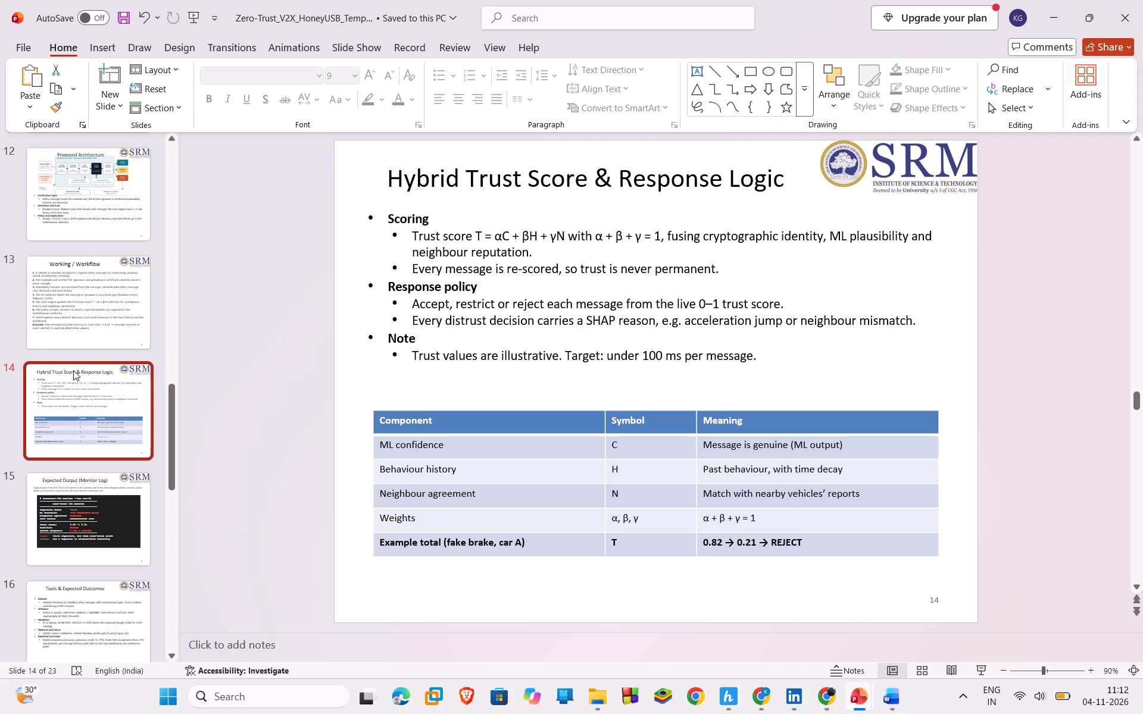
pyautogui.press('Down')
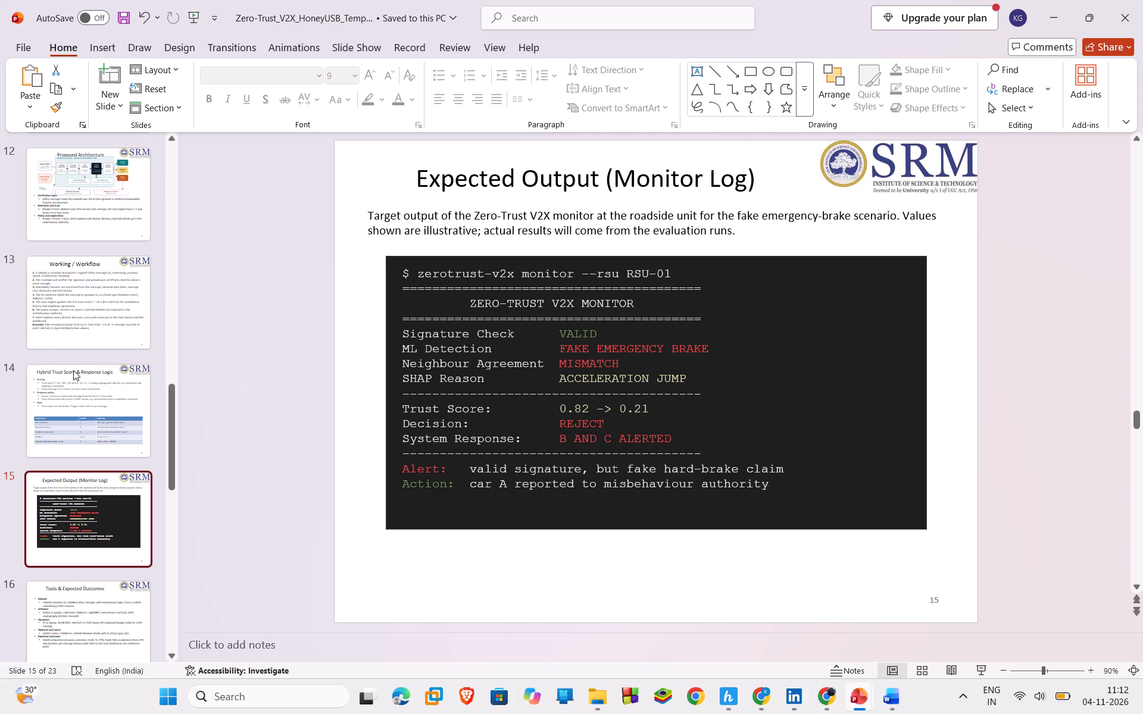
pyautogui.press('Down')
pyautogui.press('Down')
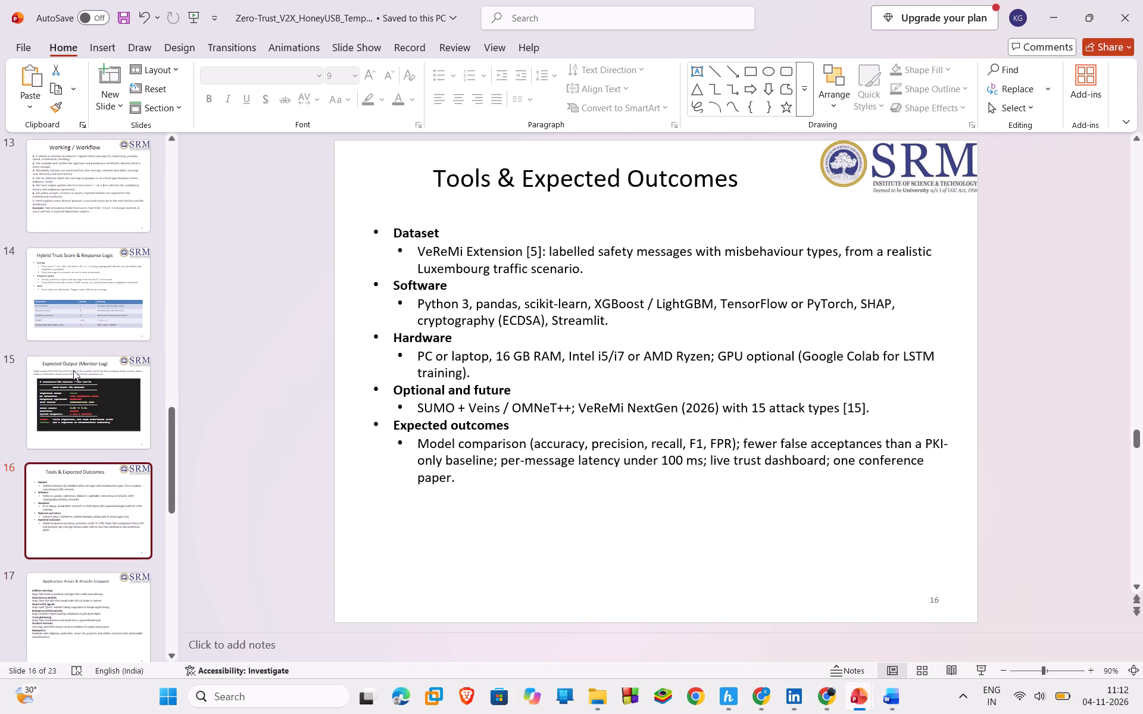
pyautogui.press('Down')
pyautogui.press('Down')
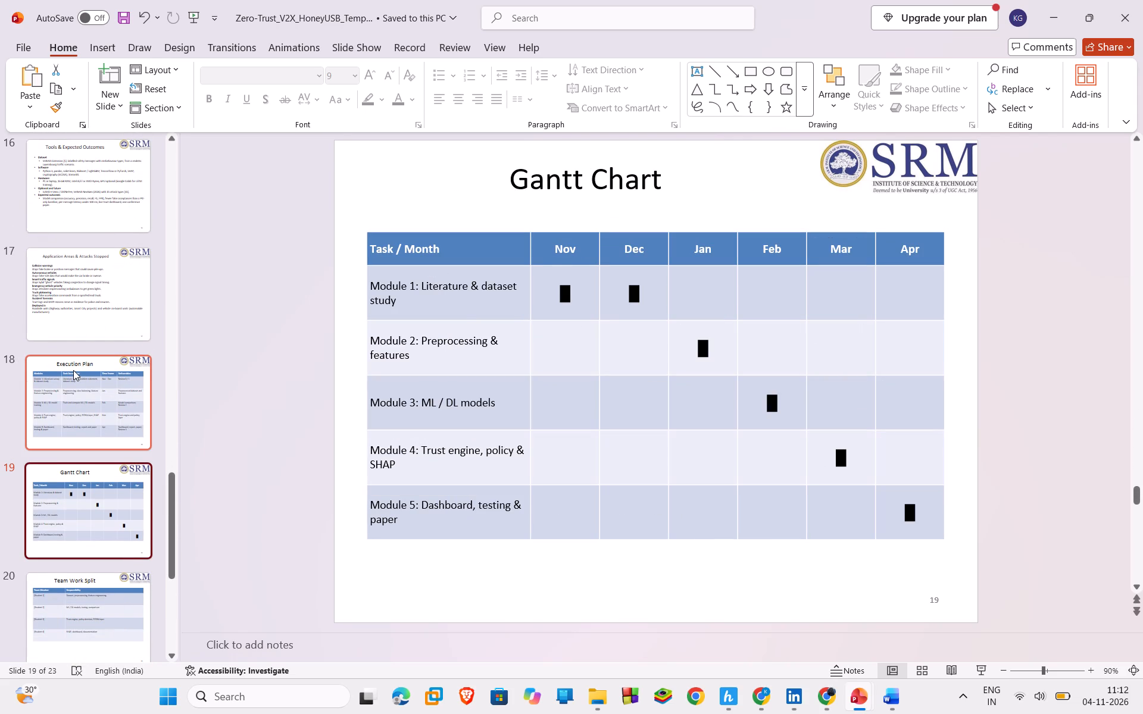
pyautogui.press('Down')
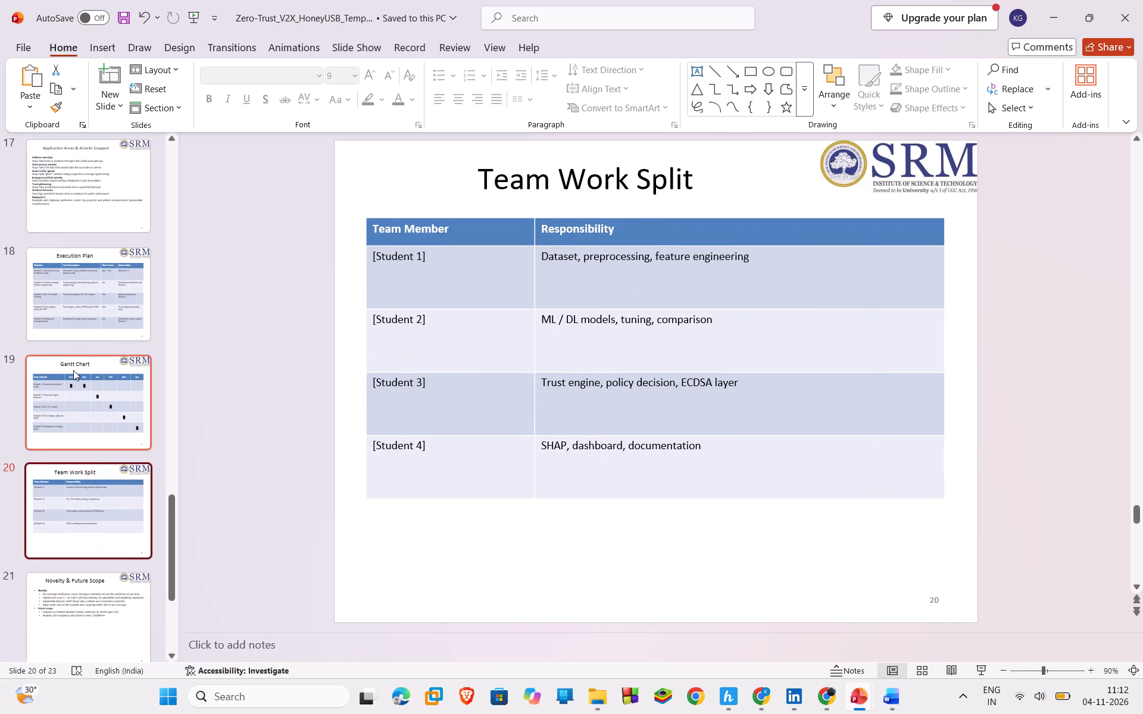
pyautogui.press('Up')
pyautogui.press('Up')
pyautogui.press('Up')
pyautogui.press('Up')
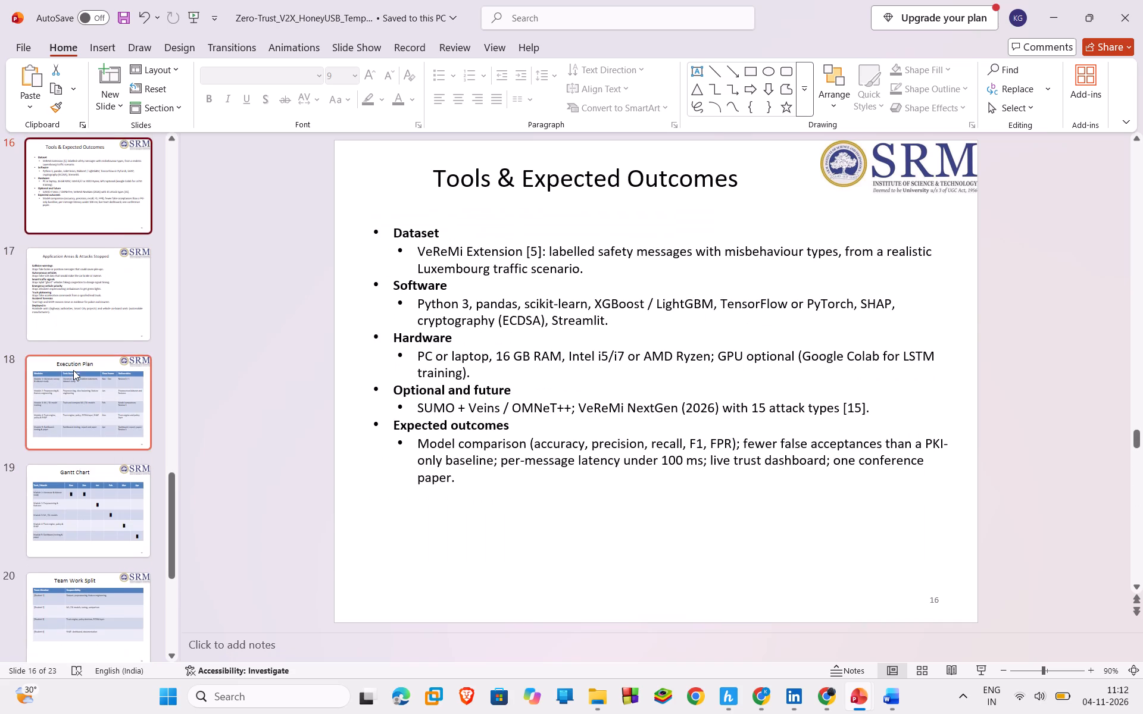
pyautogui.press('Up')
pyautogui.press('Up')
pyautogui.press('Up')
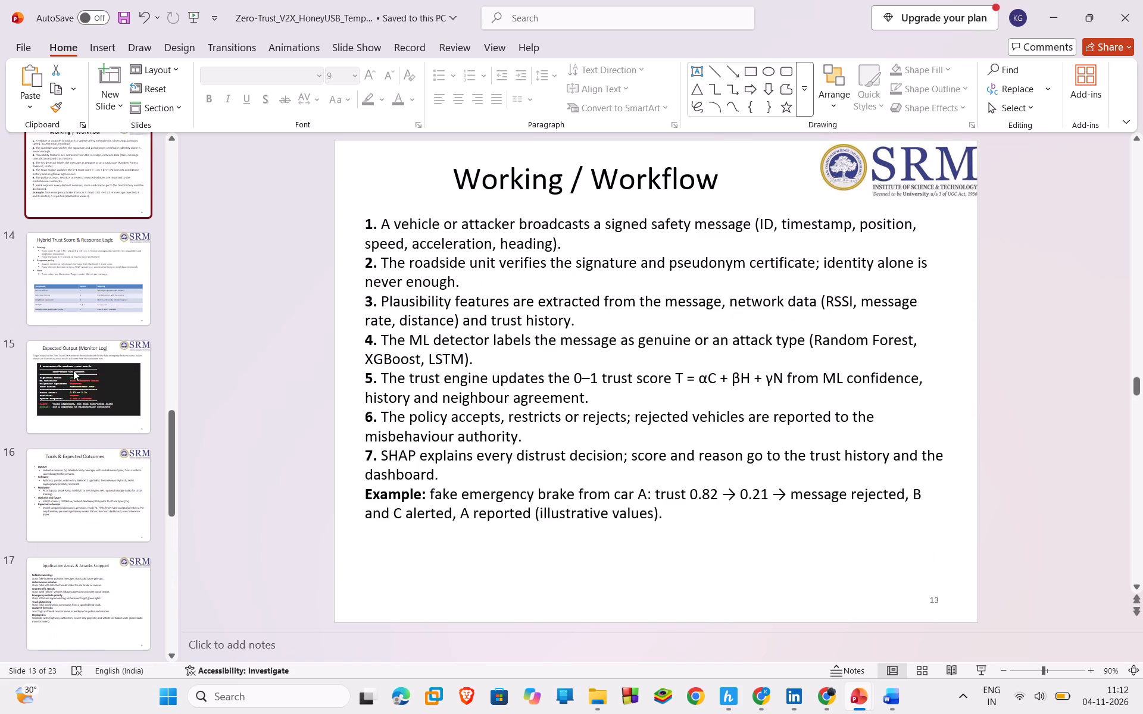
pyautogui.press('Up')
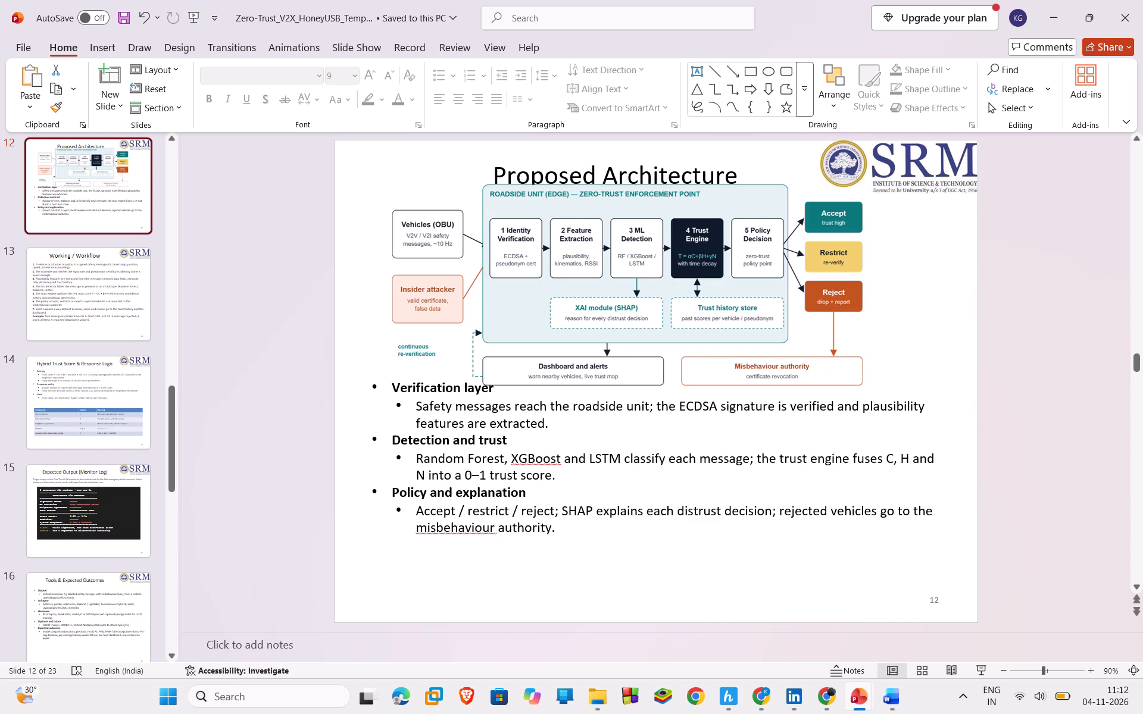
# Lower the top edge of the Proposed Architecture slide's bullet text box and move the pipeline picture down clear of the title.
pyautogui.click(898, 376)
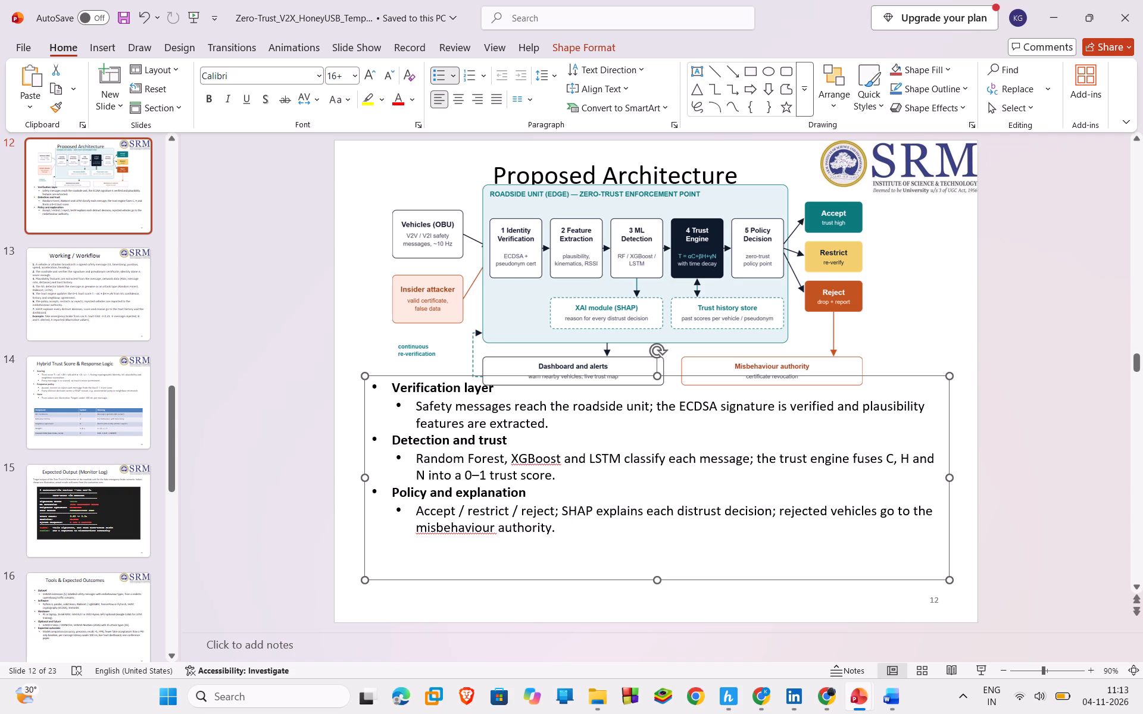
pyautogui.moveTo(658, 378); pyautogui.dragTo(658, 399)
pyautogui.click(910, 330)
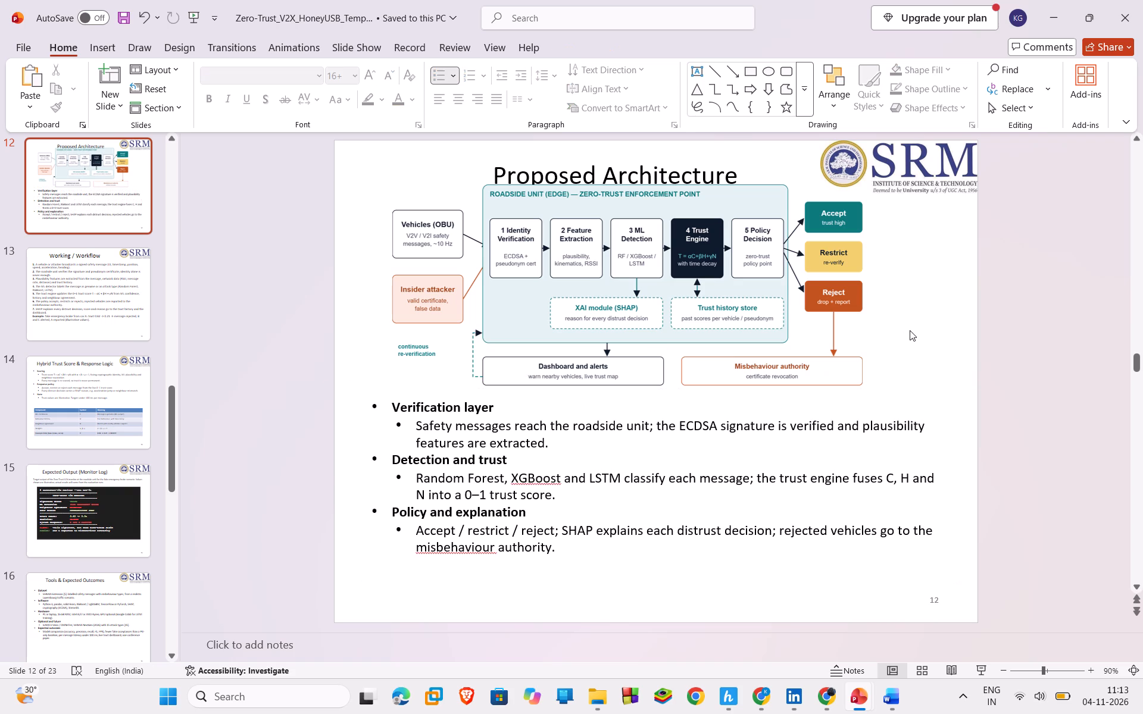
pyautogui.moveTo(692, 281); pyautogui.dragTo(695, 292)
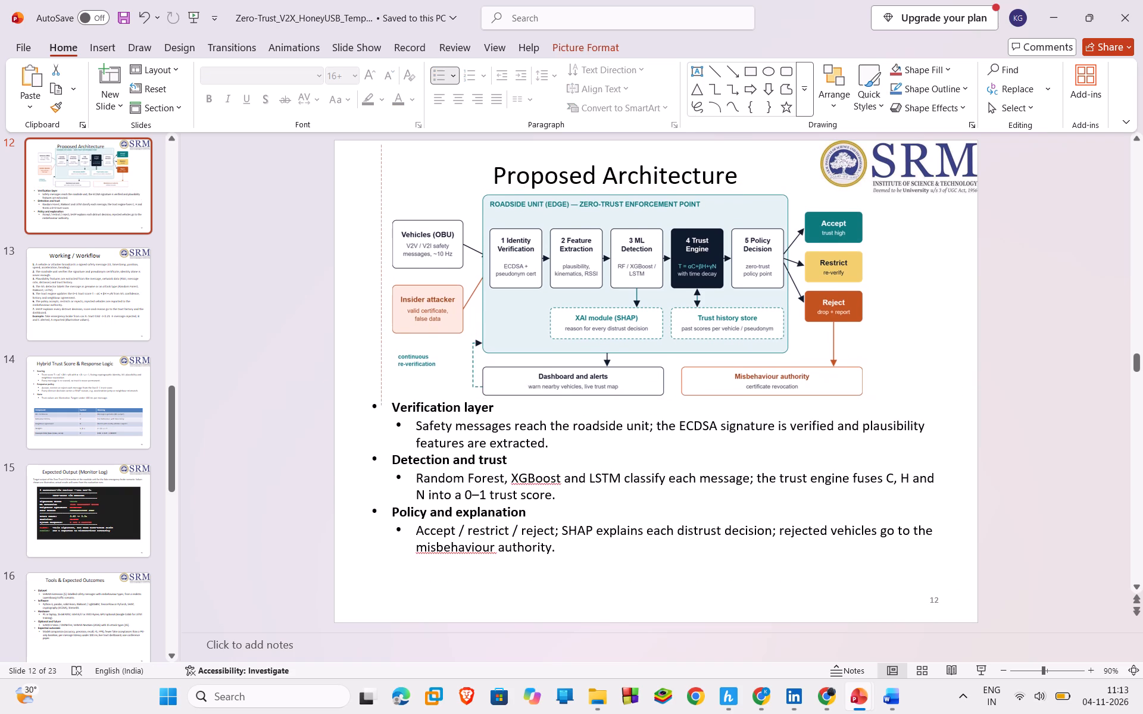
pyautogui.moveTo(695, 292); pyautogui.dragTo(697, 293)
# Extend the bullet text box slightly downward, lower its top edge below the picture, and centre the picture between title and bullets.
pyautogui.click(666, 468)
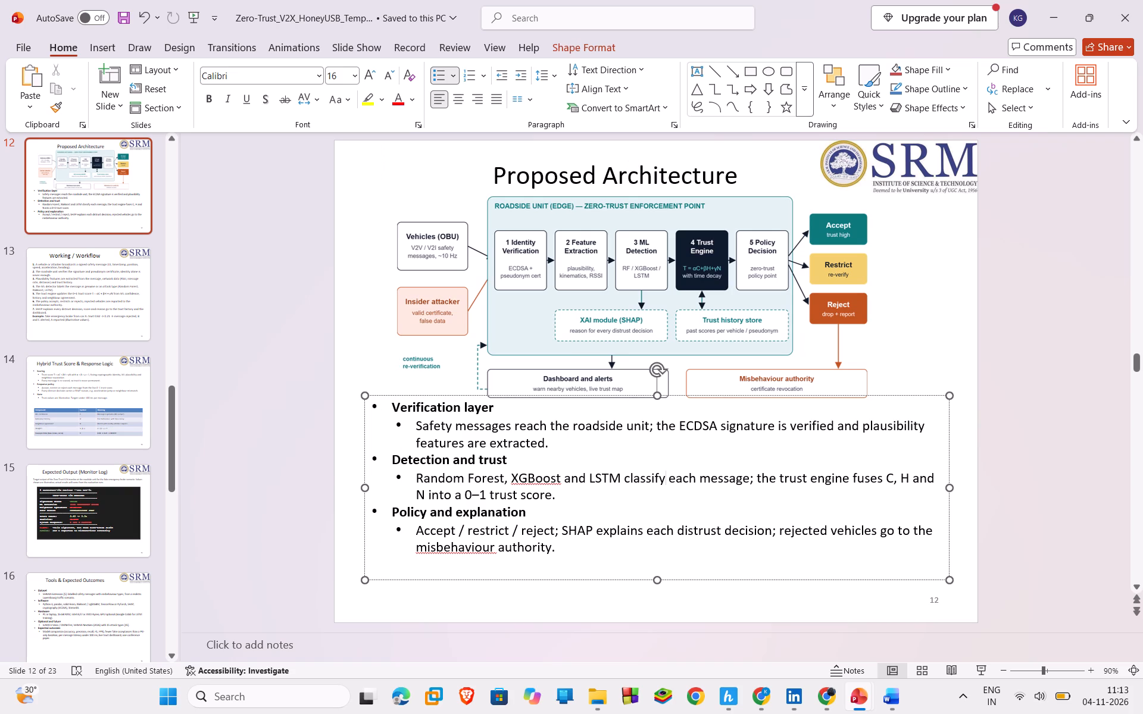
pyautogui.moveTo(655, 581); pyautogui.dragTo(655, 585)
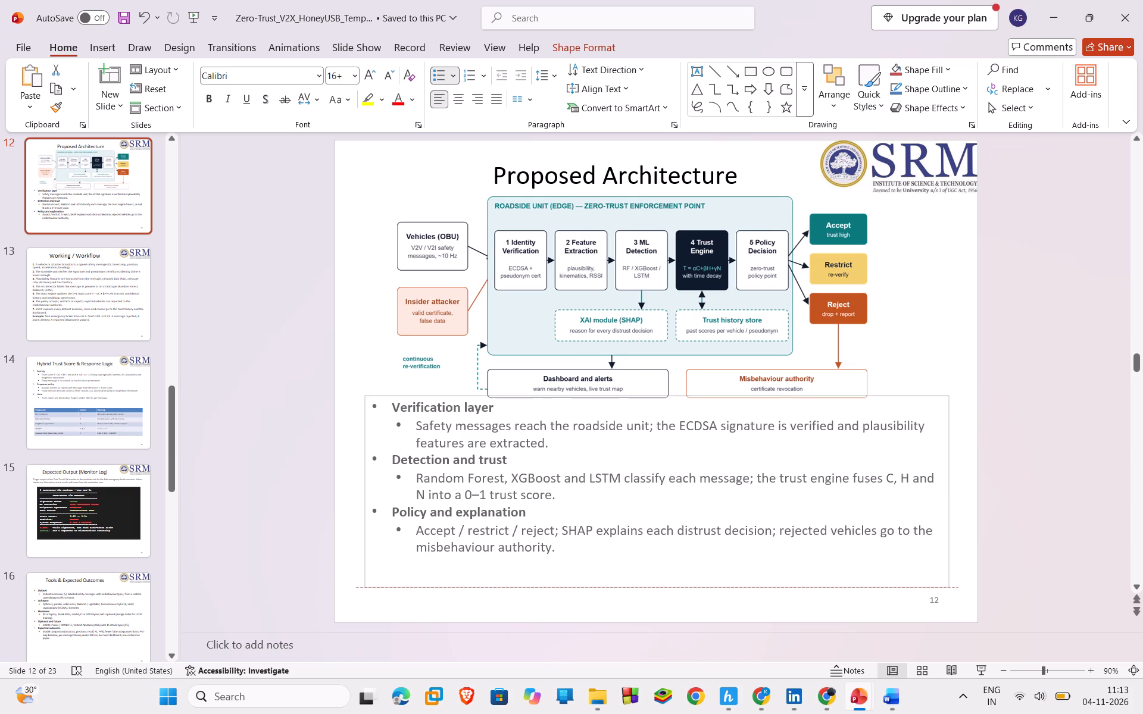
pyautogui.moveTo(655, 585); pyautogui.dragTo(655, 590)
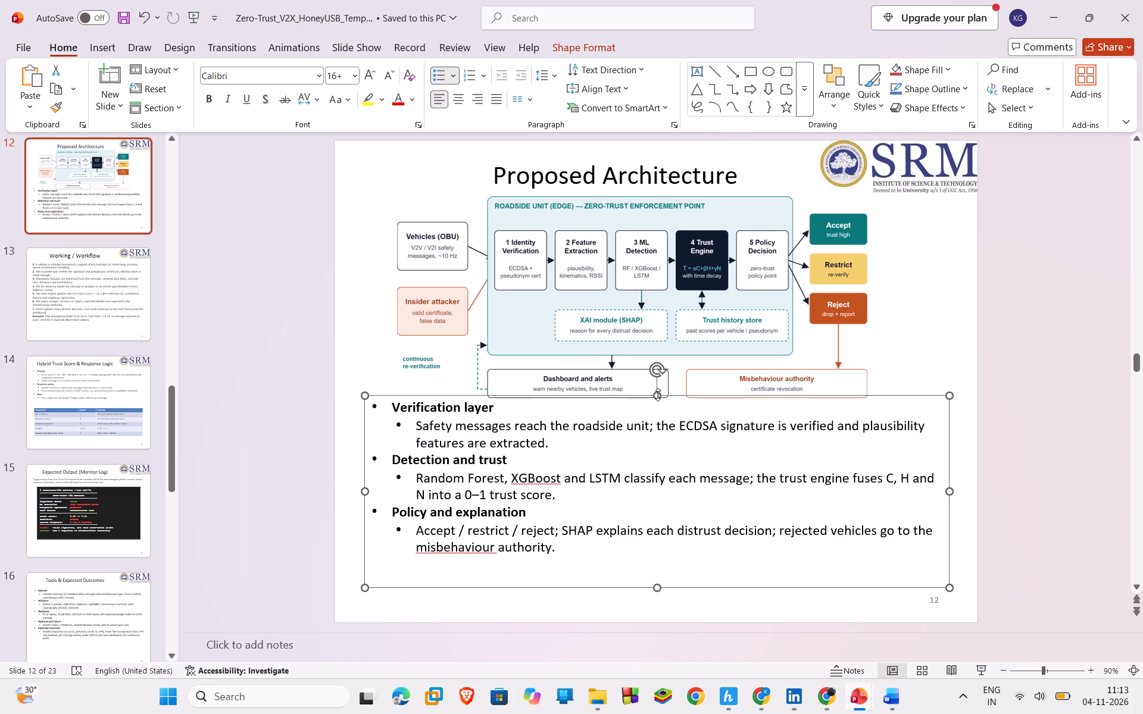
pyautogui.moveTo(658, 394); pyautogui.dragTo(655, 422)
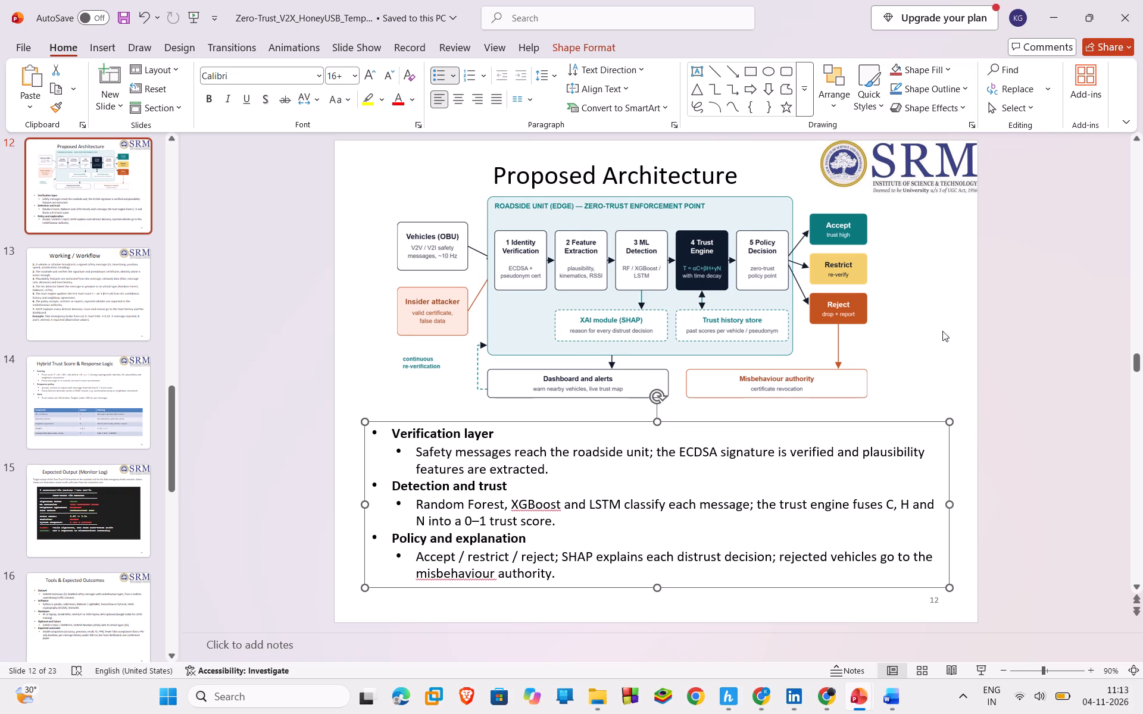
pyautogui.click(960, 332)
pyautogui.click(722, 312)
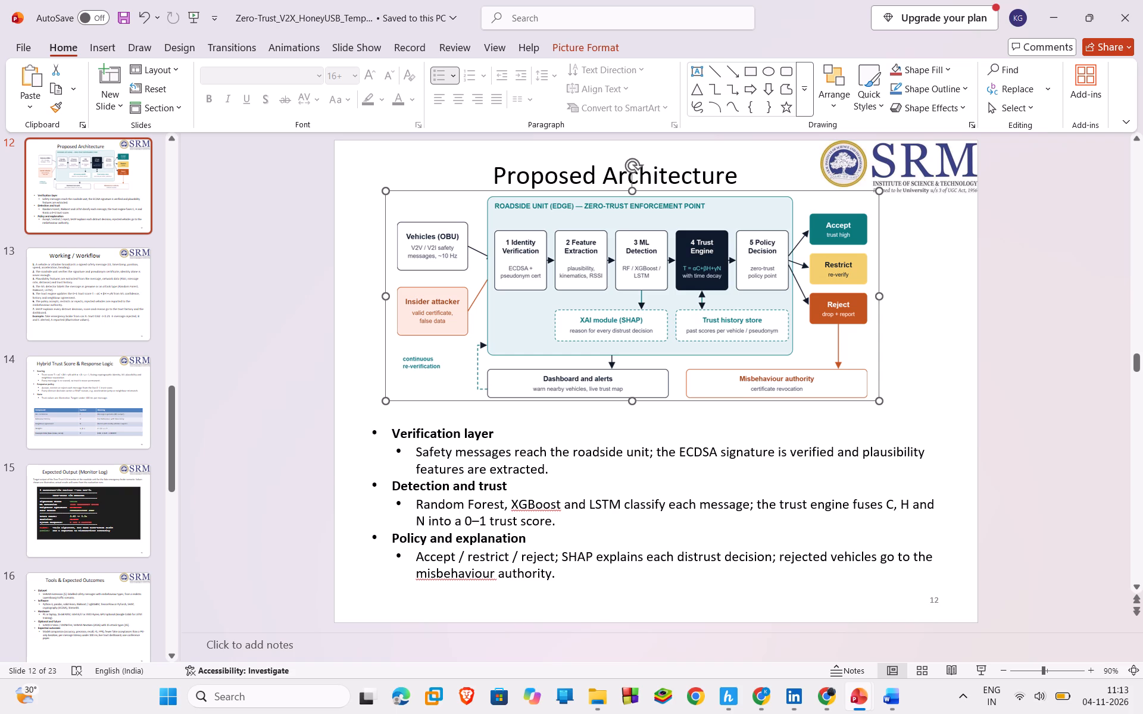
pyautogui.moveTo(680, 295); pyautogui.dragTo(682, 305)
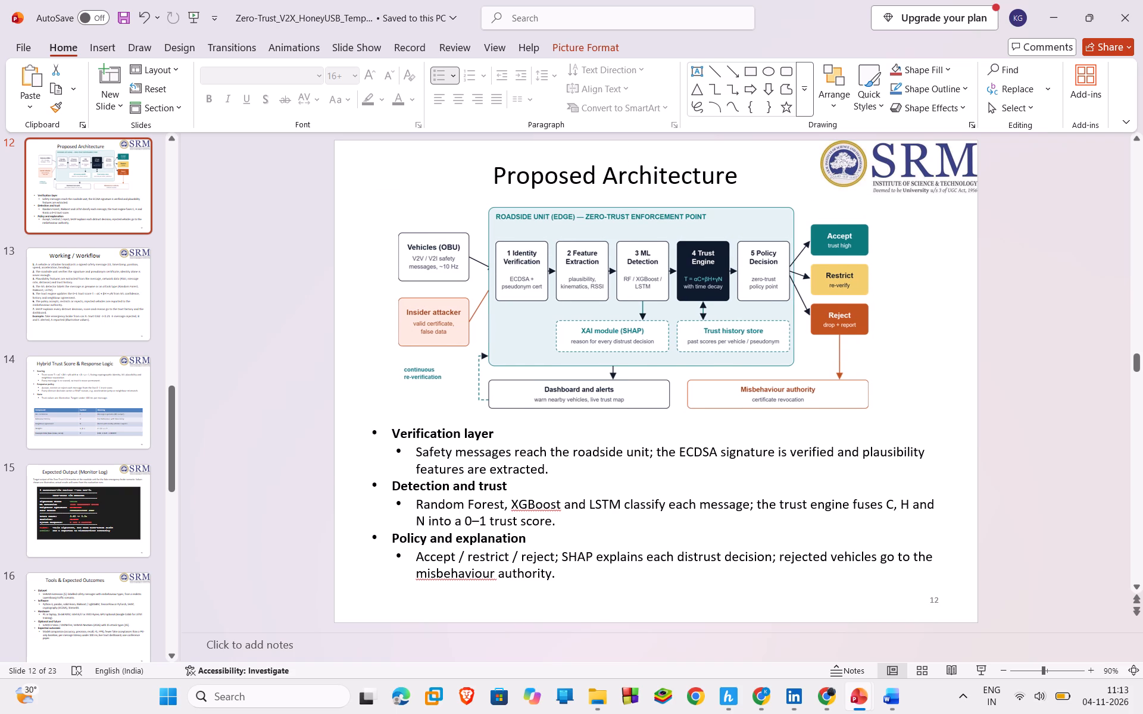
pyautogui.moveTo(682, 305); pyautogui.dragTo(680, 305)
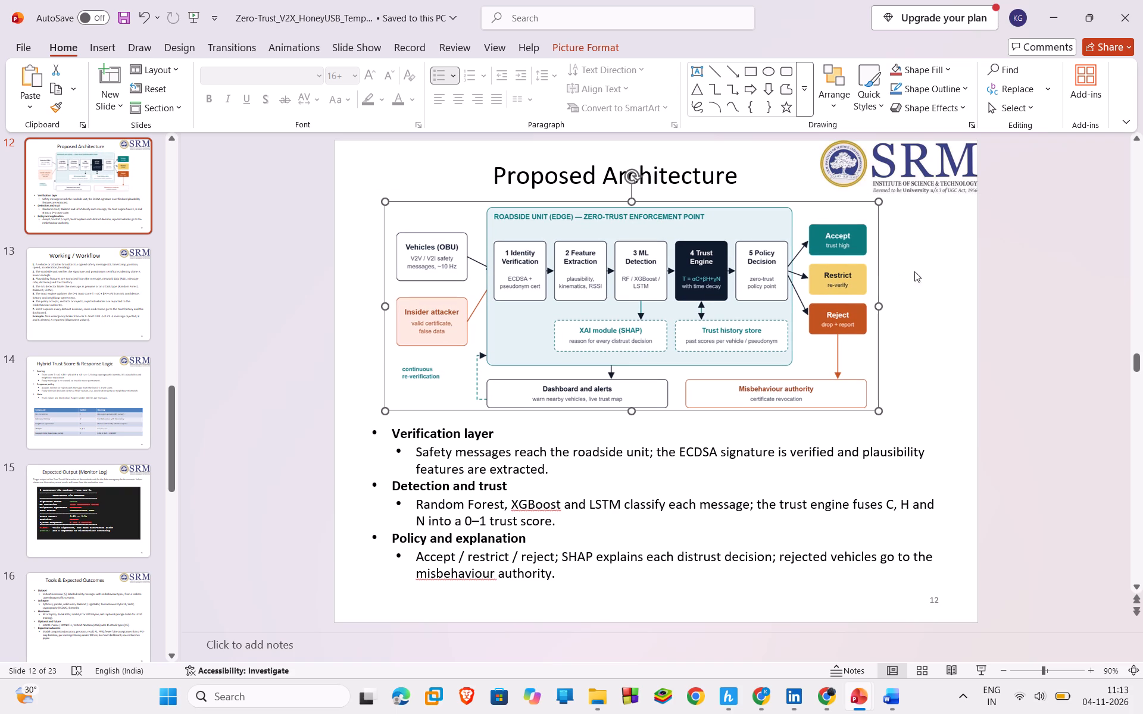
pyautogui.click(939, 271)
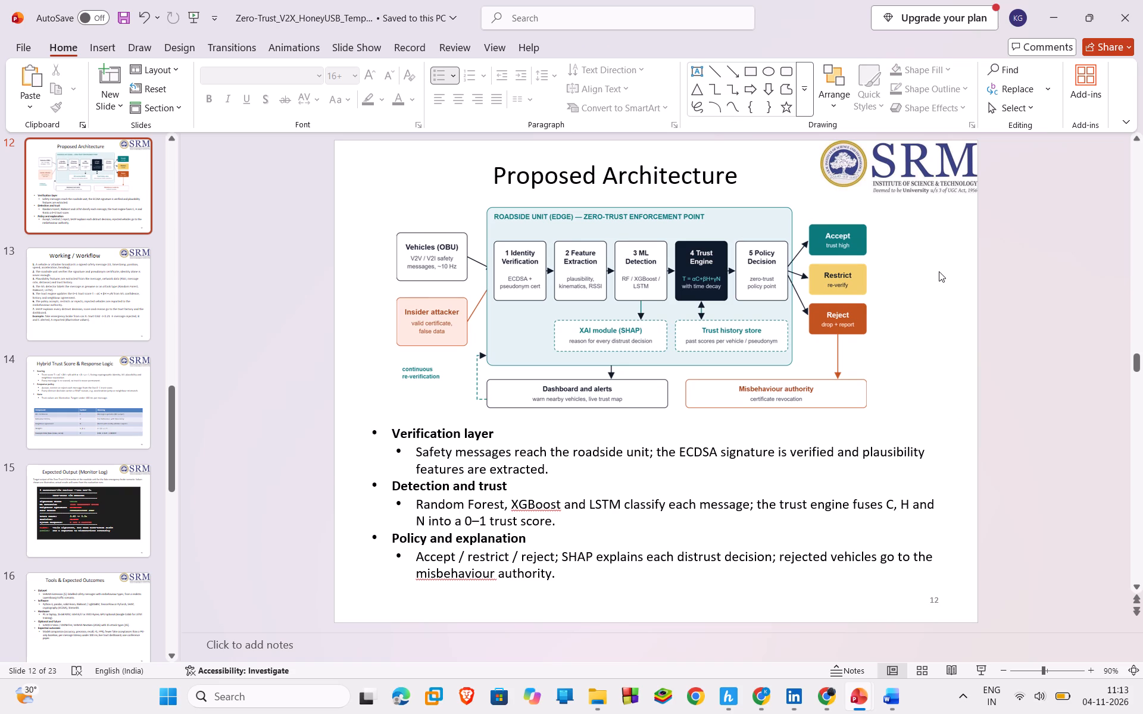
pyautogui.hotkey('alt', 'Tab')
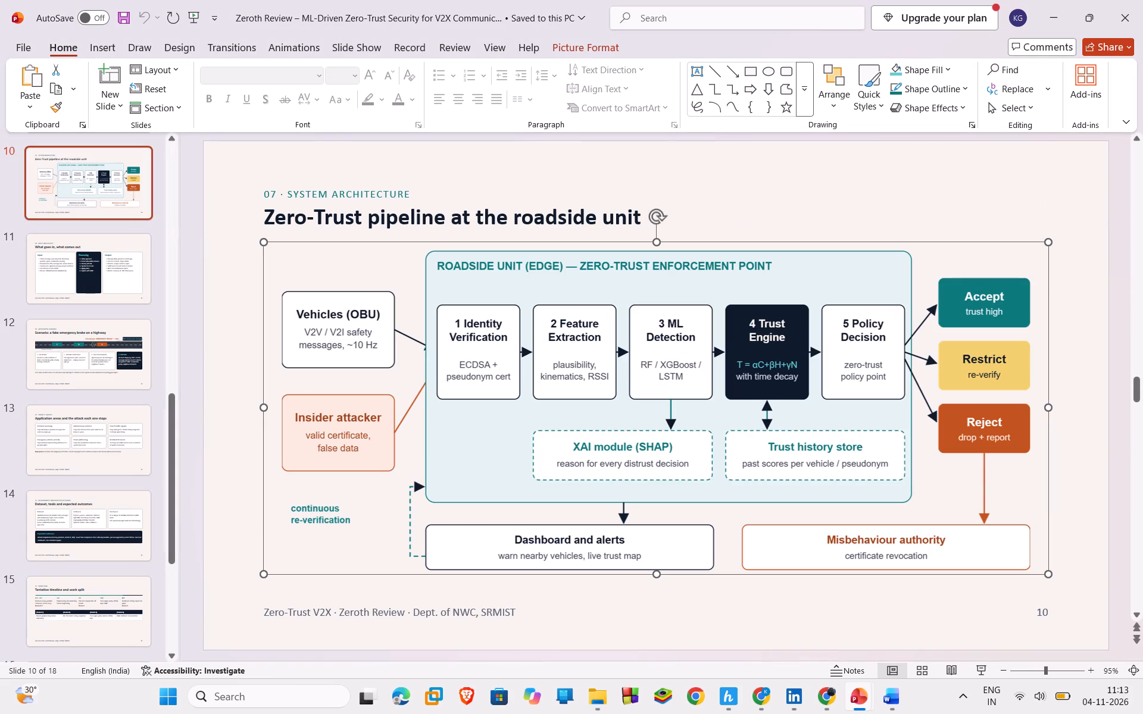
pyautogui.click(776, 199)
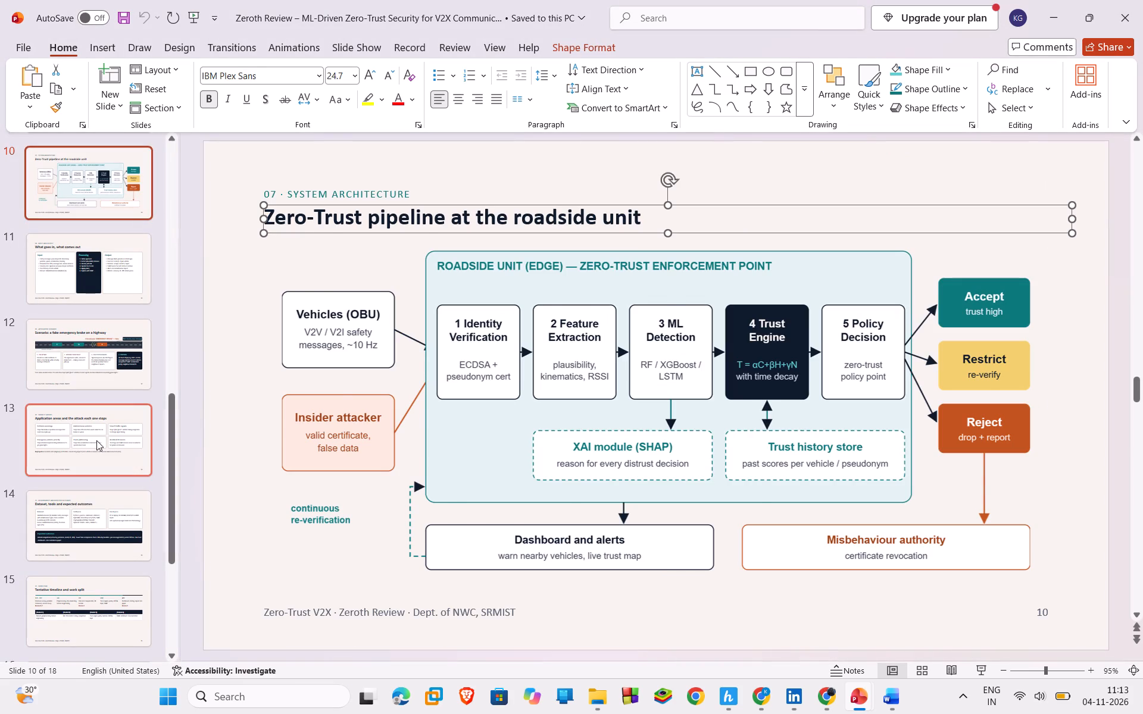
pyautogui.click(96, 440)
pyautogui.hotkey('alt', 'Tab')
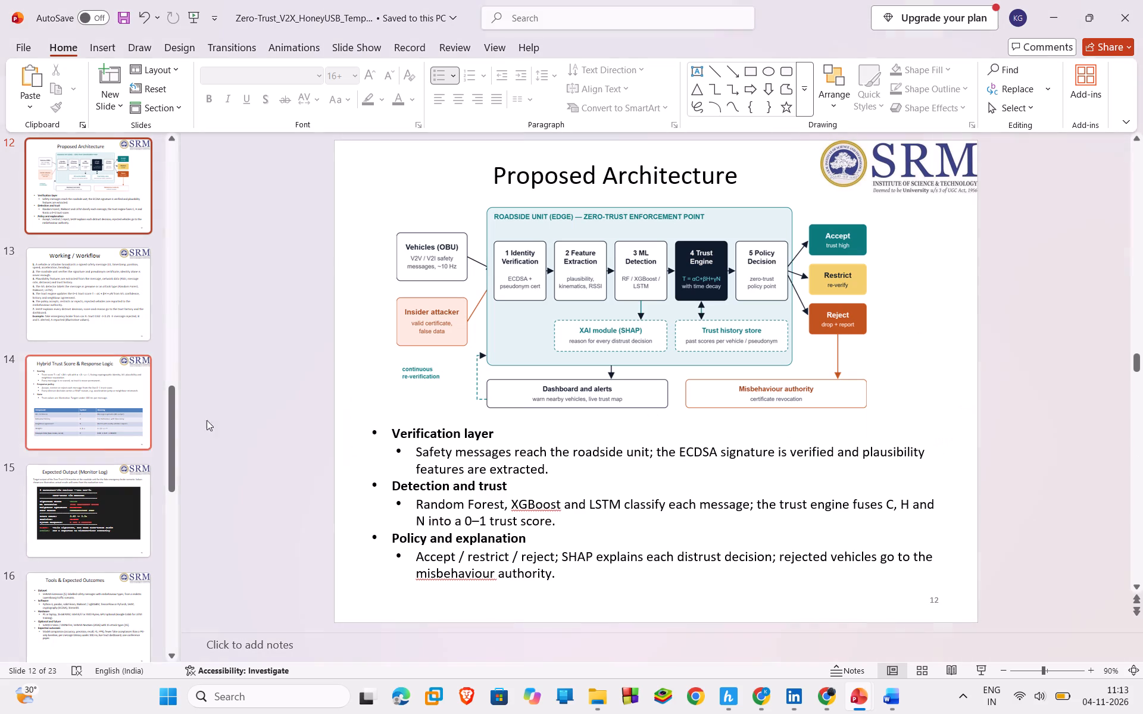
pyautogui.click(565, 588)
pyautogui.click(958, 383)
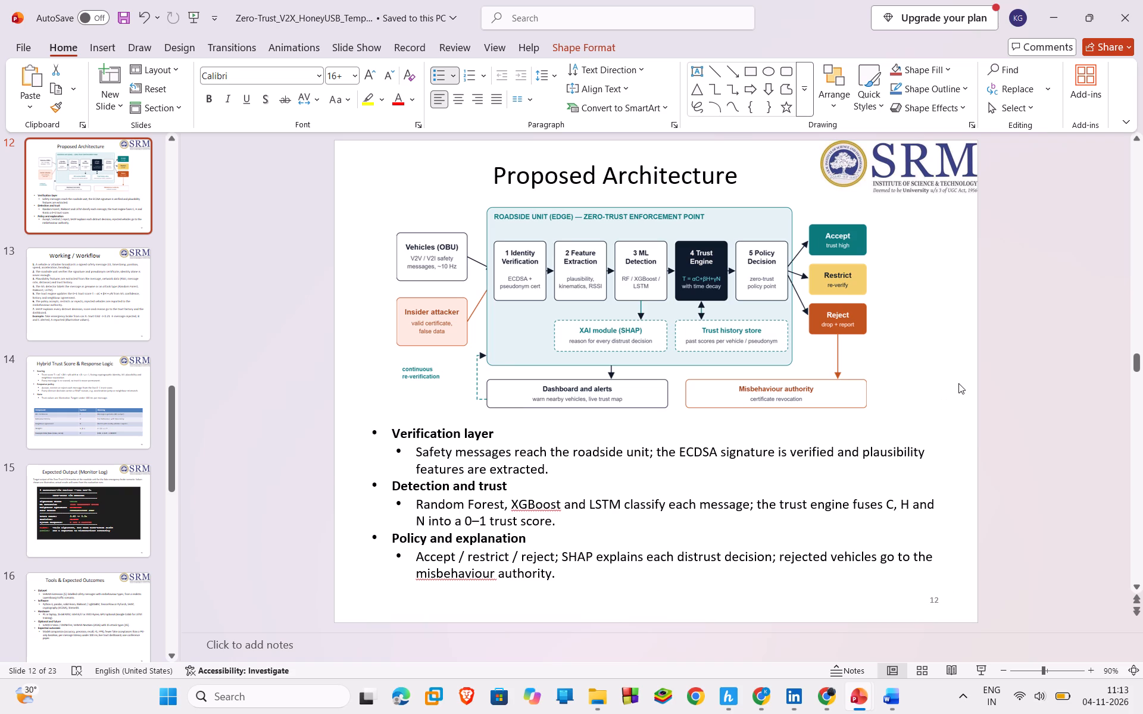
# Go to the title slide of the V2X presentation and enter its student details block.
pyautogui.scroll(6, 92, 362)
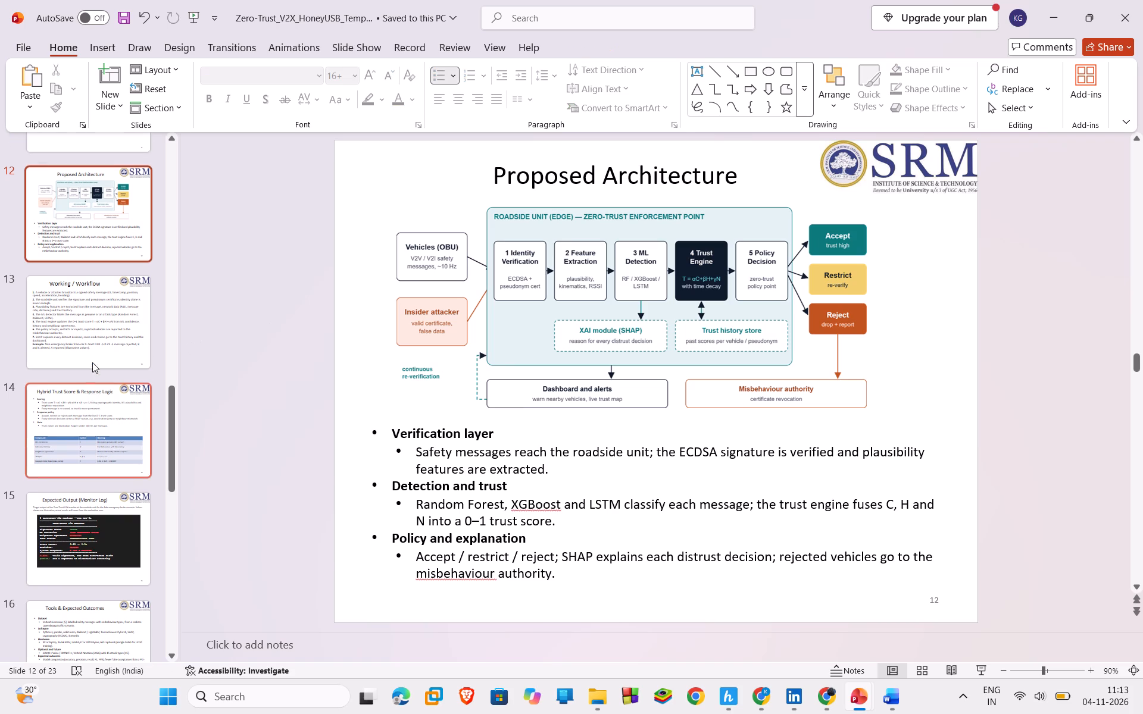
pyautogui.scroll(20, 92, 362)
pyautogui.scroll(20, 92, 362)
pyautogui.scroll(20, 92, 362)
pyautogui.click(57, 195)
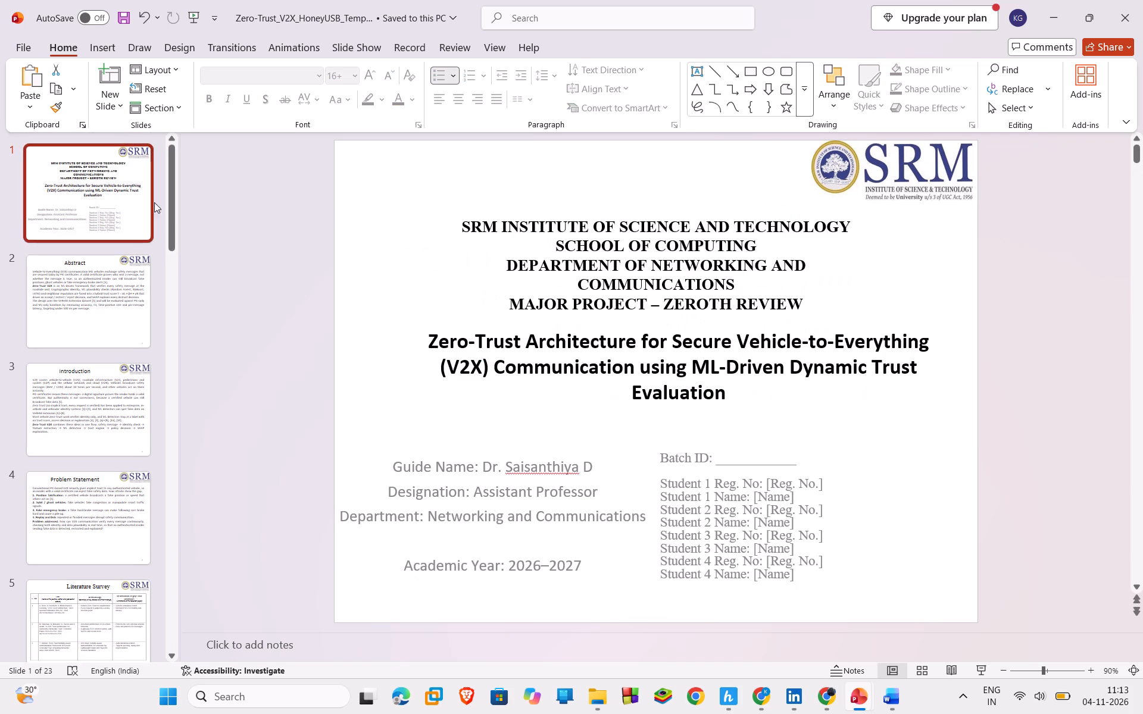
pyautogui.click(719, 517)
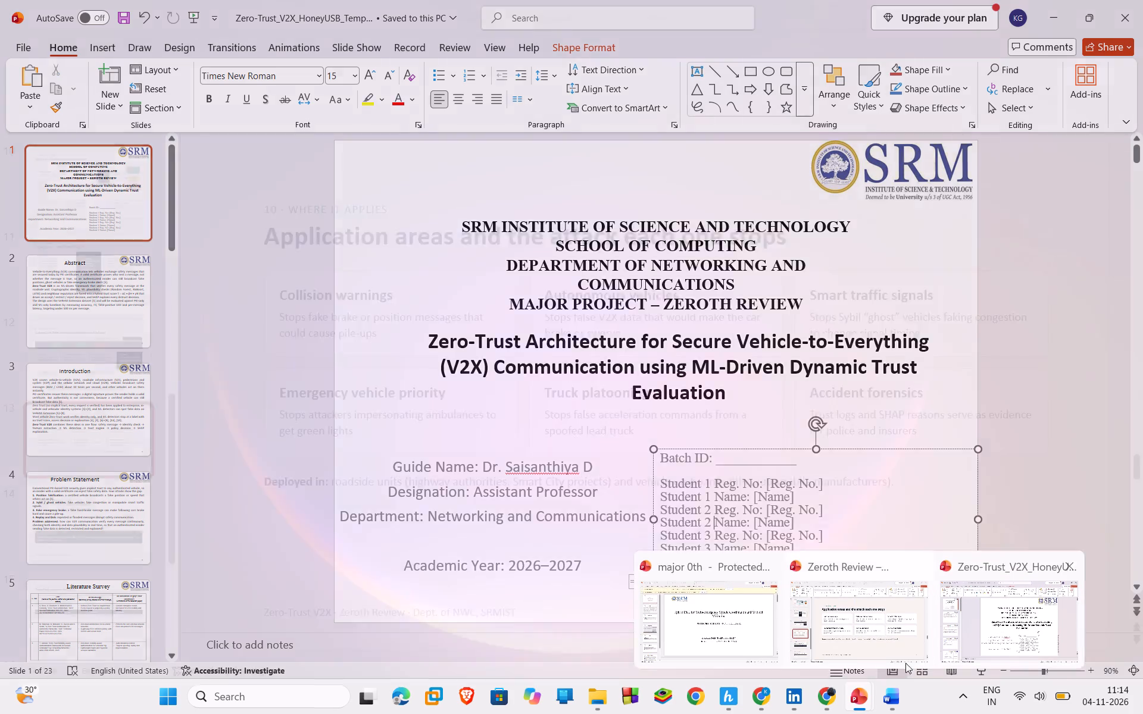
# Open the HONEYUSB_SRM_Minor_Project presentation from the Downloads folder to view its title slide.
pyautogui.click(585, 695)
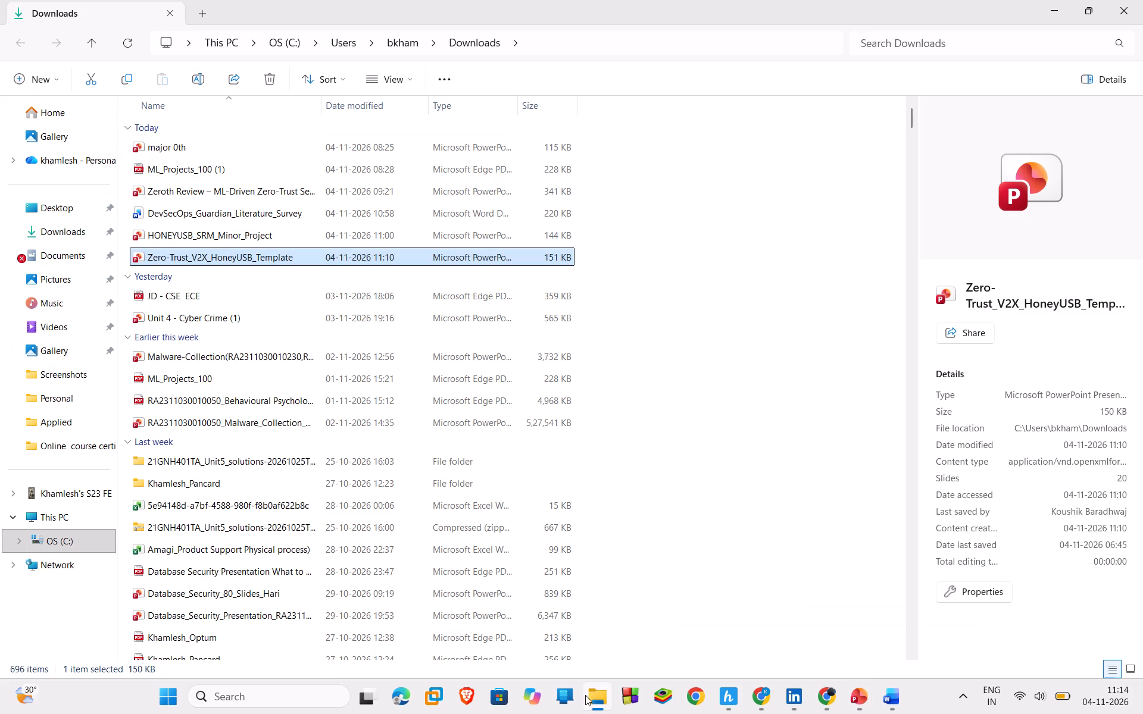
pyautogui.doubleClick(289, 261)
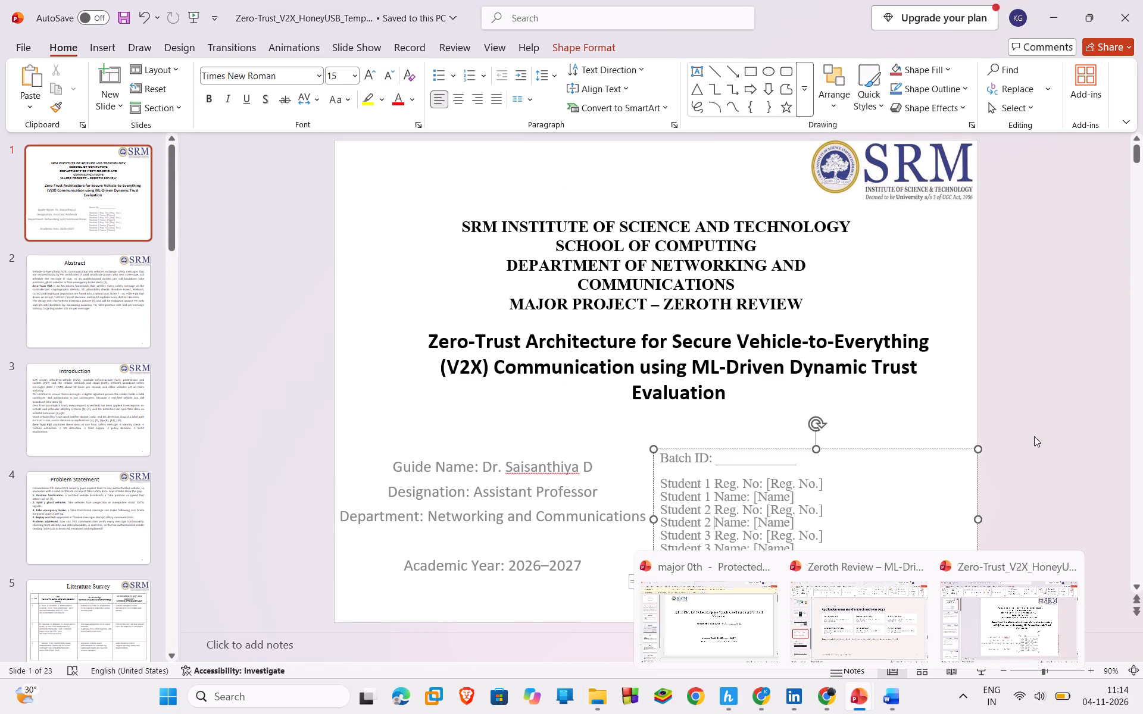
pyautogui.hotkey('alt', 'Tab')
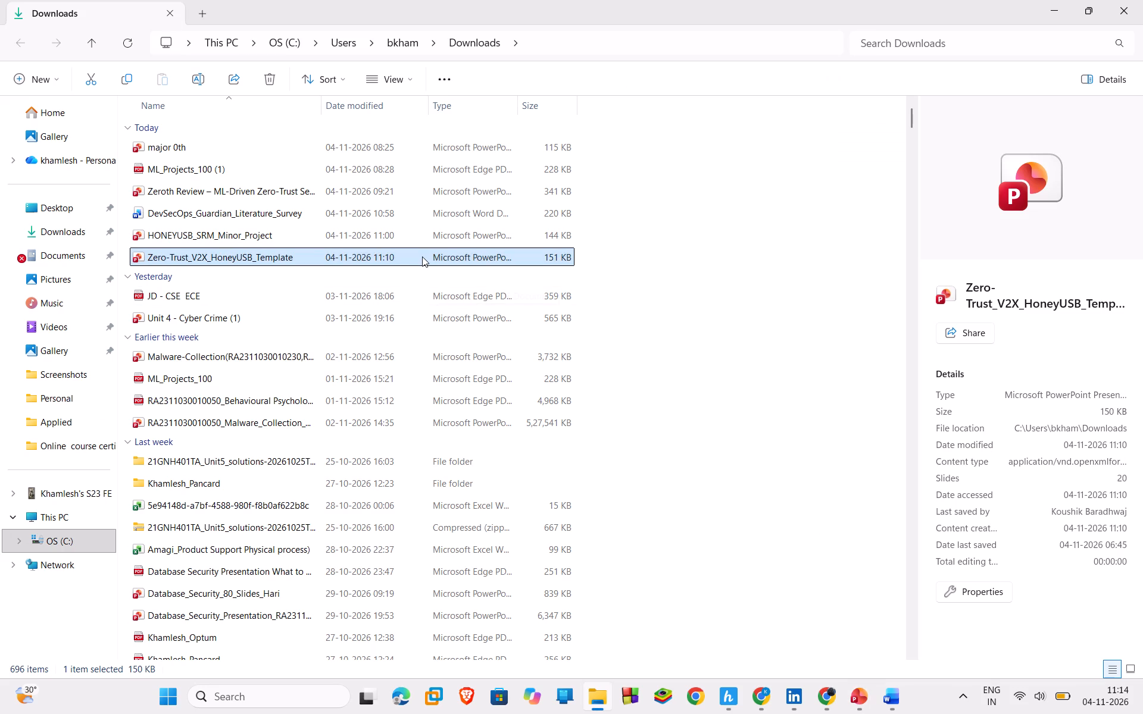
pyautogui.doubleClick(422, 256)
pyautogui.hotkey('alt', 'Tab')
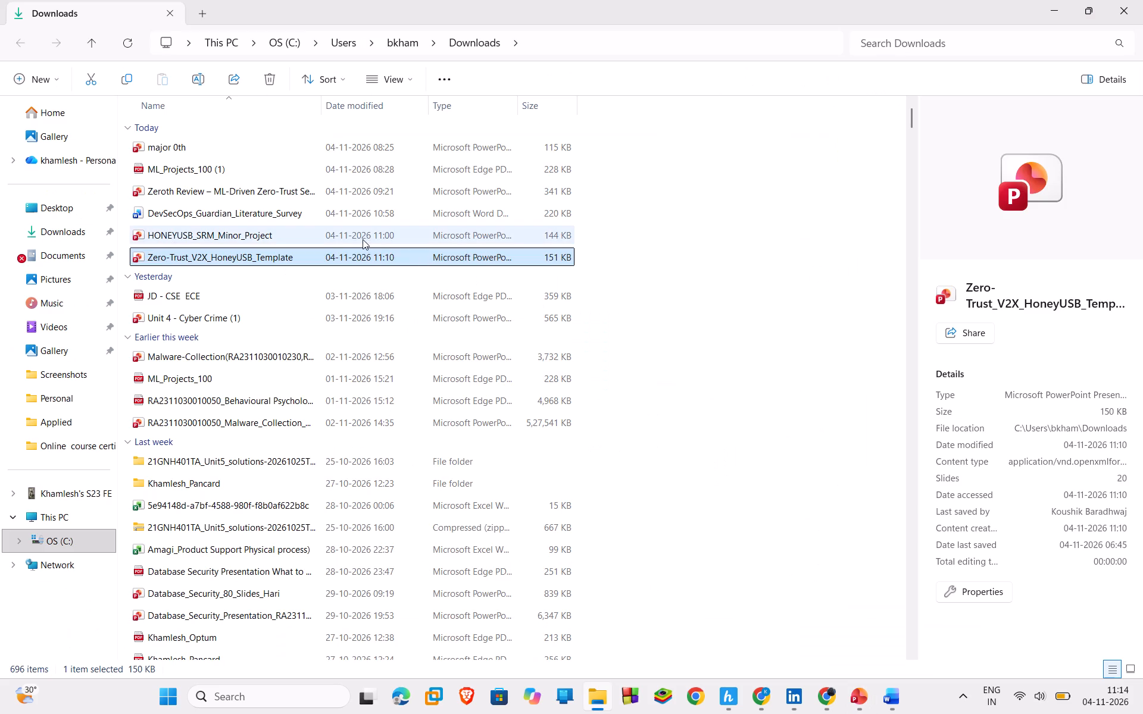
pyautogui.doubleClick(363, 239)
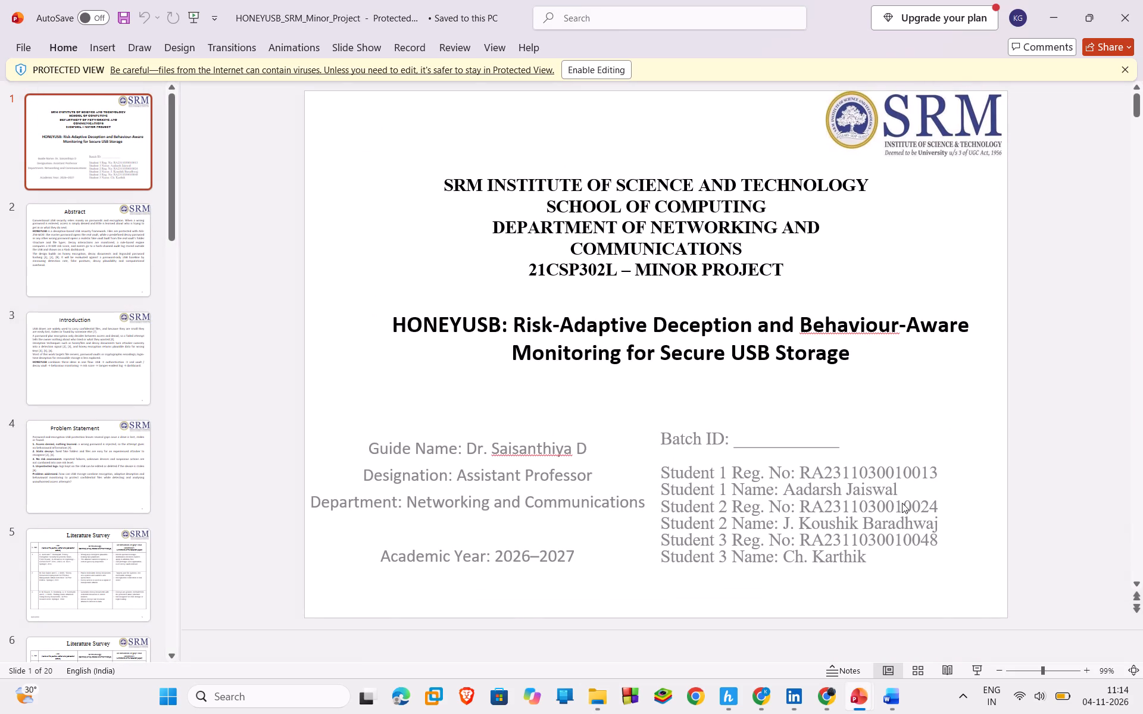
pyautogui.scroll(-1, 902, 503)
# Compare the student details block on the V2X title slide with the one on the HONEYUSB_SRM_Minor_Project title slide.
pyautogui.hotkey('alt', 'Tab')
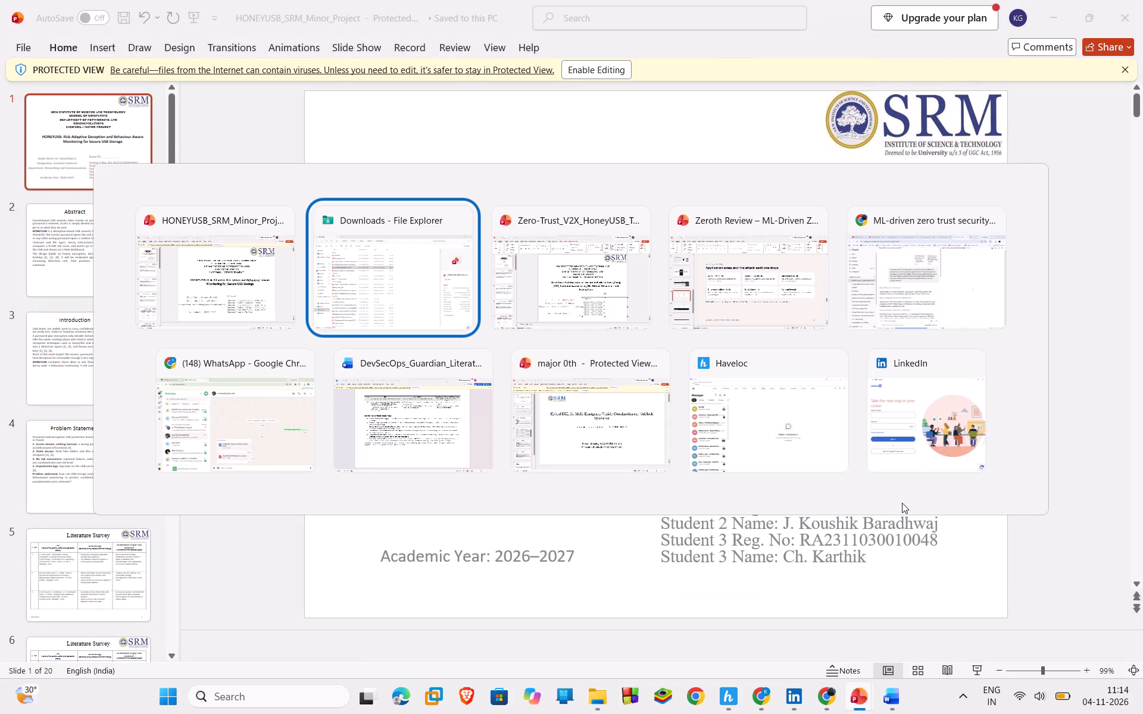
pyautogui.hotkey('alt', 'Tab')
pyautogui.click(814, 521)
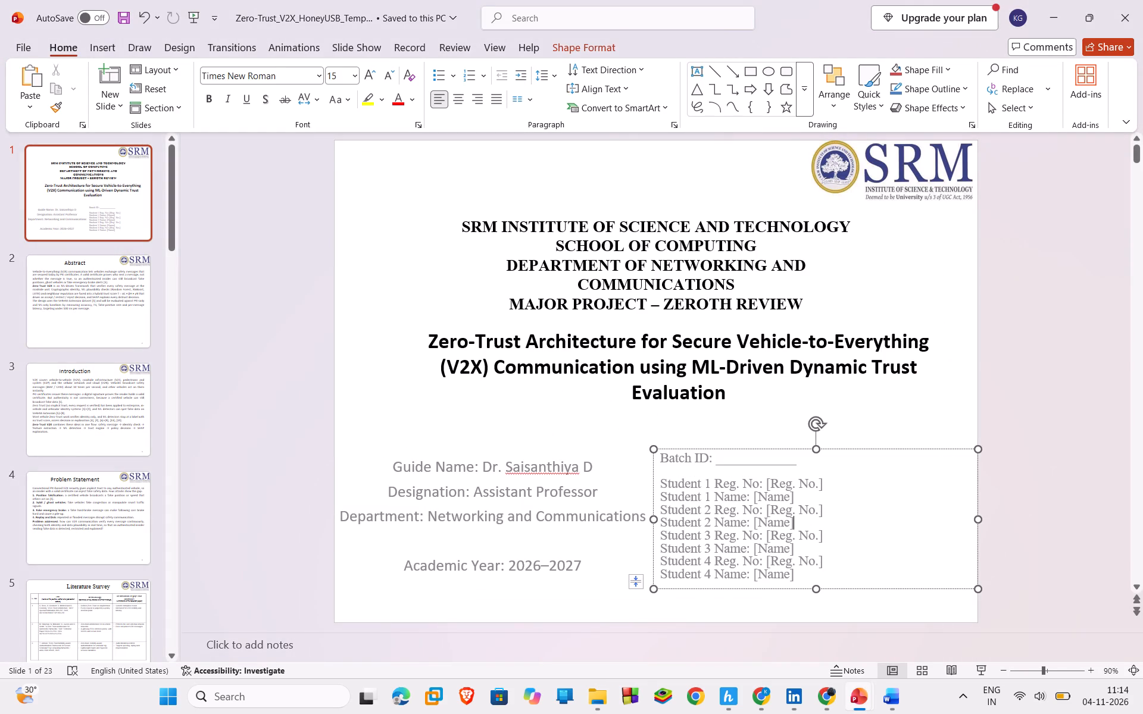
pyautogui.hotkey('alt', 'Tab')
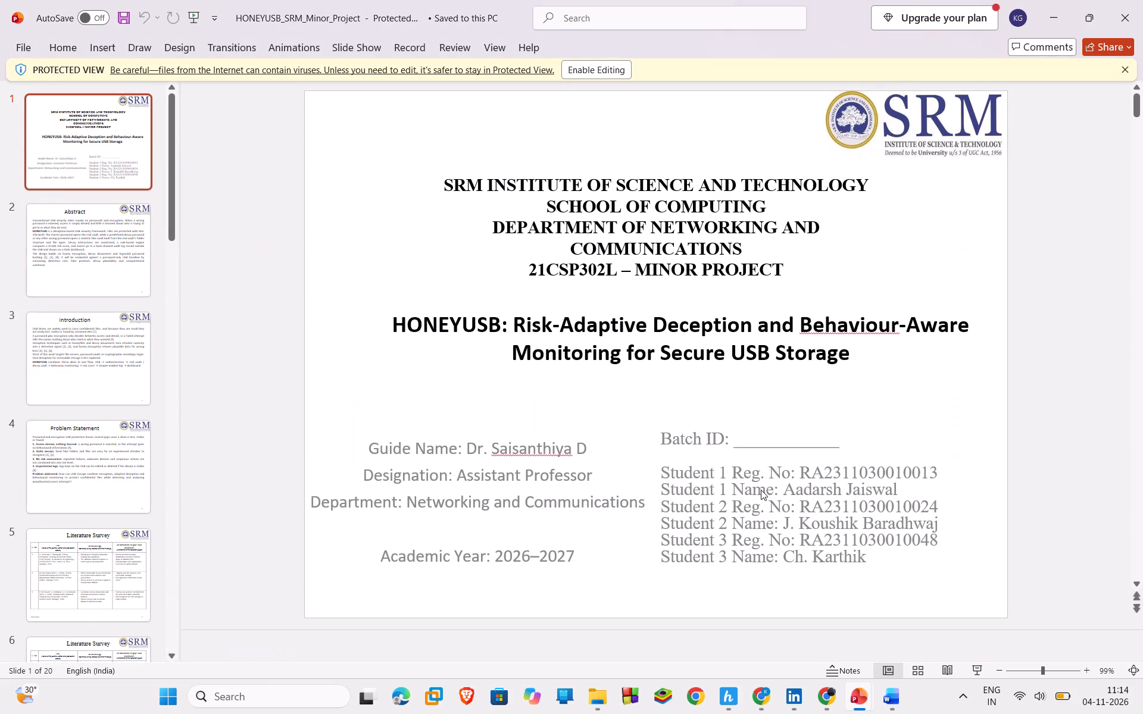
pyautogui.hotkey('alt', 'Tab')
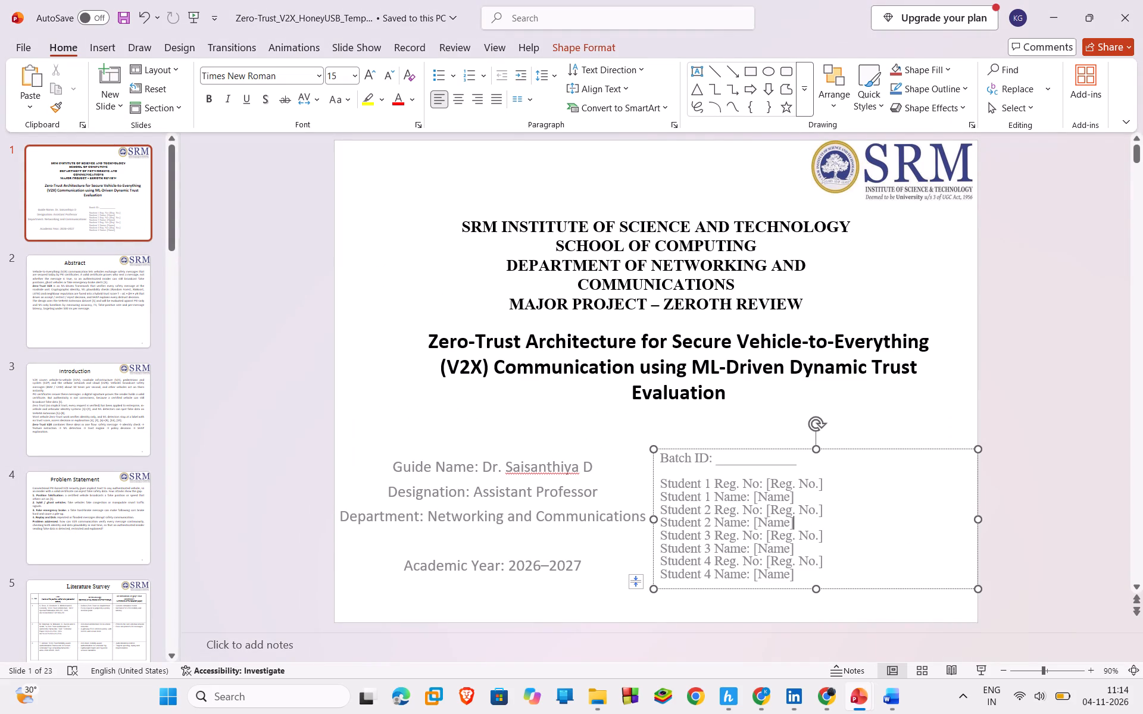
pyautogui.hotkey('alt', 'Tab')
pyautogui.hotkey('alt', 'Tab')
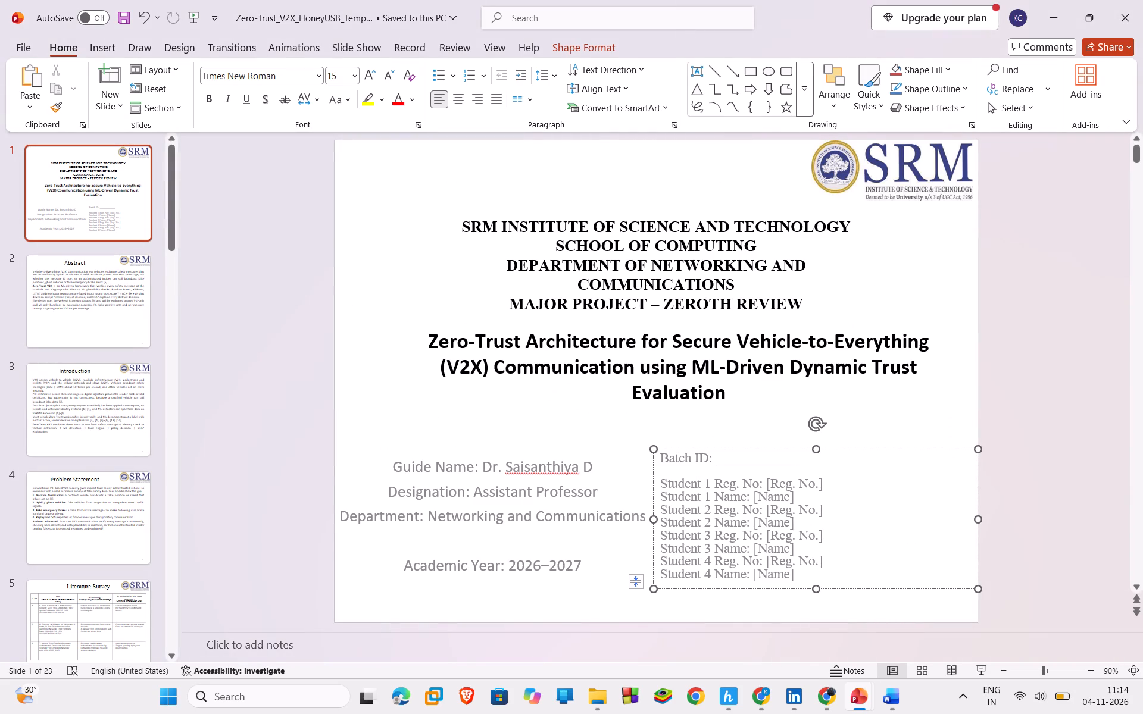
pyautogui.hotkey('alt', 'Tab')
pyautogui.hotkey('alt', 'Tab')
# Replace the Student 1 [Reg. No.] placeholder on the V2X title slide with the first student's registration number.
pyautogui.click(826, 486)
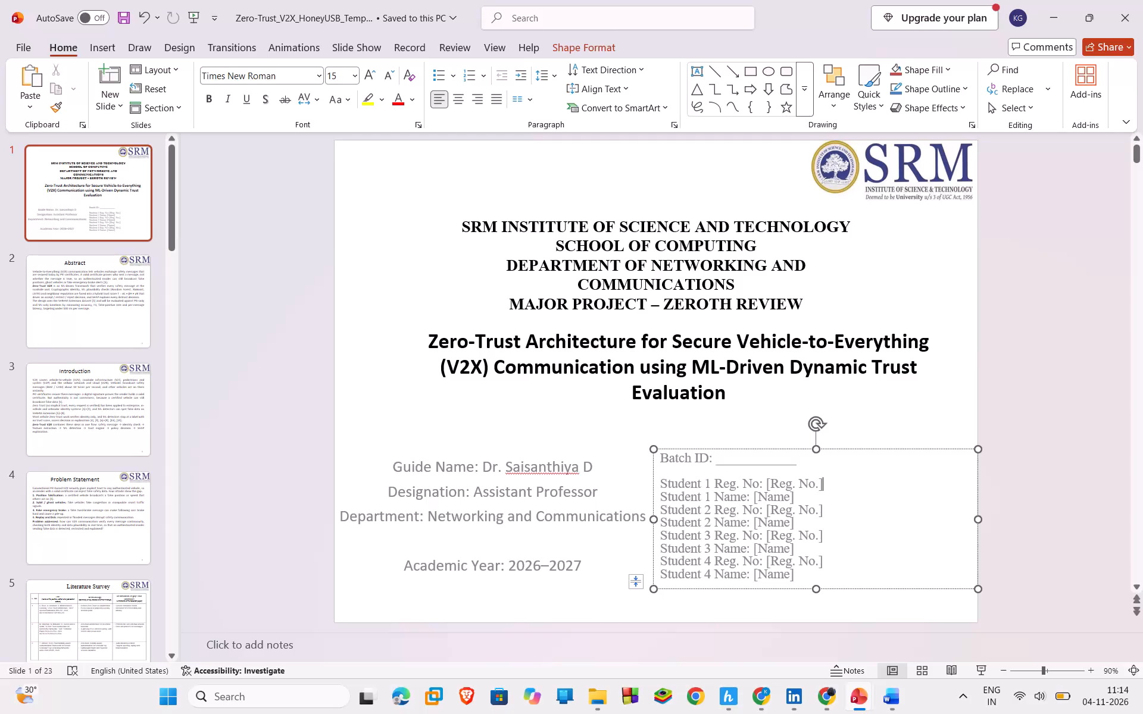
pyautogui.press('BackSpace')
pyautogui.press('BackSpace')
pyautogui.press('BackSpace')
pyautogui.press('BackSpace')
pyautogui.press('BackSpace')
pyautogui.press('BackSpace')
pyautogui.press('BackSpace')
pyautogui.press('BackSpace')
pyautogui.press('BackSpace')
pyautogui.press('BackSpace')
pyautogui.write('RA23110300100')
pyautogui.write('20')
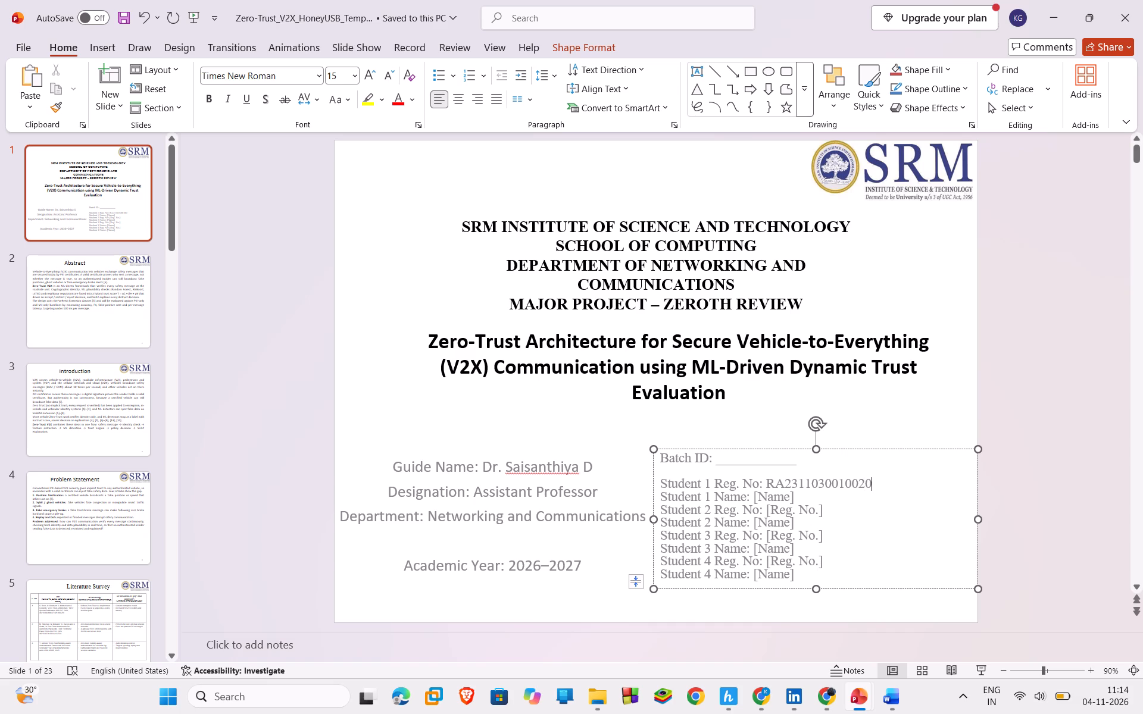
# Replace the Student 1 [Name] placeholder with the first student's name.
pyautogui.click(798, 494)
pyautogui.press('BackSpace')
pyautogui.press('BackSpace')
pyautogui.press('BackSpace')
pyautogui.press('BackSpace')
pyautogui.press('BackSpace')
pyautogui.press('BackSpace')
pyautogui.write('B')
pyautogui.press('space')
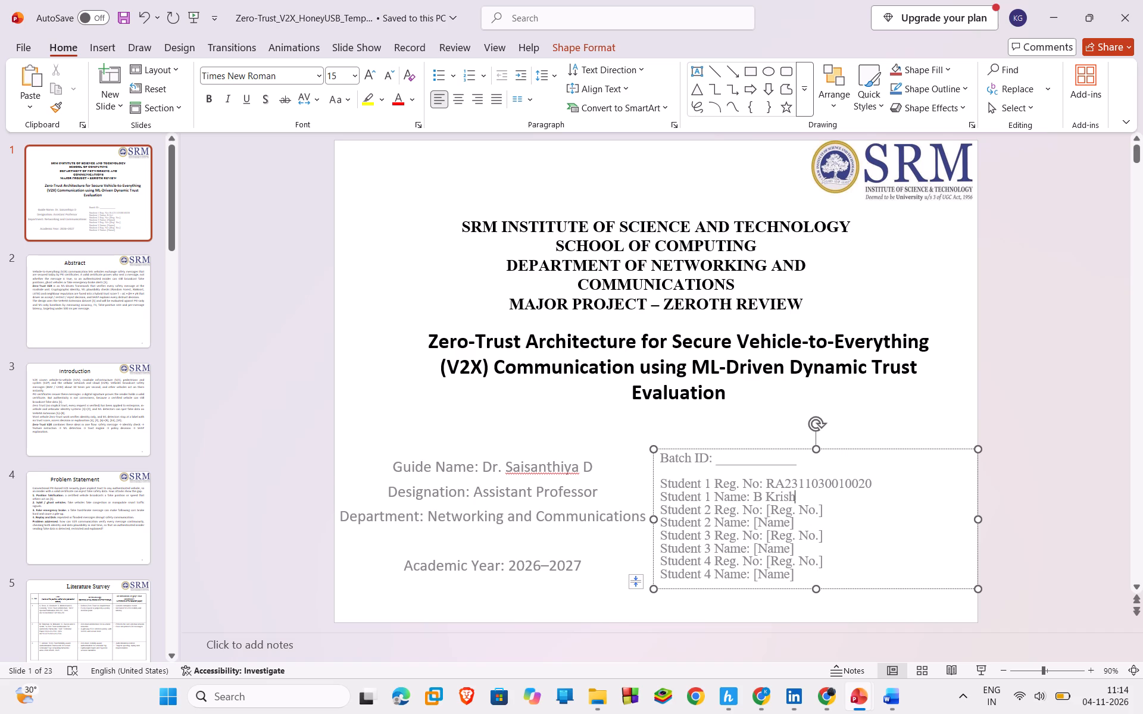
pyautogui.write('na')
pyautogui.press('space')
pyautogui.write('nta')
# Replace the Student 2 [Reg. No.] placeholder with the second student's registration number.
pyautogui.click(830, 513)
pyautogui.press('BackSpace')
pyautogui.press('BackSpace')
pyautogui.press('BackSpace')
pyautogui.press('BackSpace')
pyautogui.press('BackSpace')
pyautogui.press('BackSpace')
pyautogui.press('BackSpace')
pyautogui.press('BackSpace')
pyautogui.press('BackSpace')
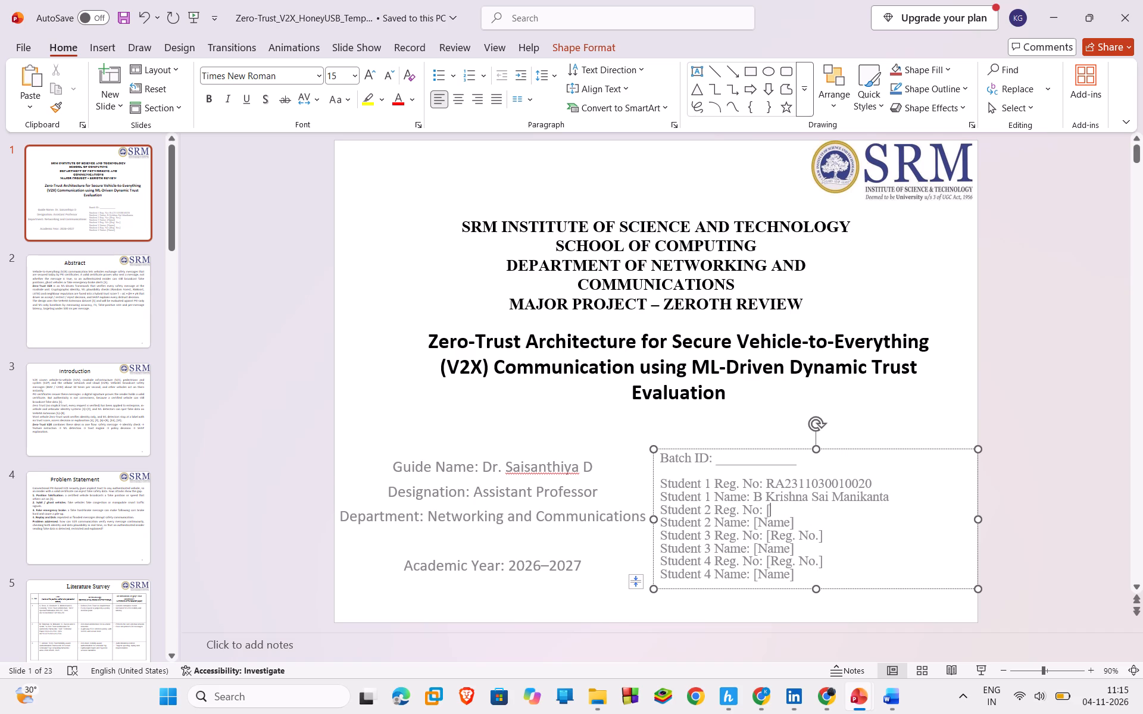
pyautogui.press('BackSpace')
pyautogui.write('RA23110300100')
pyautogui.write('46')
# Replace the Student 2 [Name] placeholder with the second student's name, starting with a capital initial.
pyautogui.click(800, 522)
pyautogui.press('BackSpace')
pyautogui.press('BackSpace')
pyautogui.press('BackSpace')
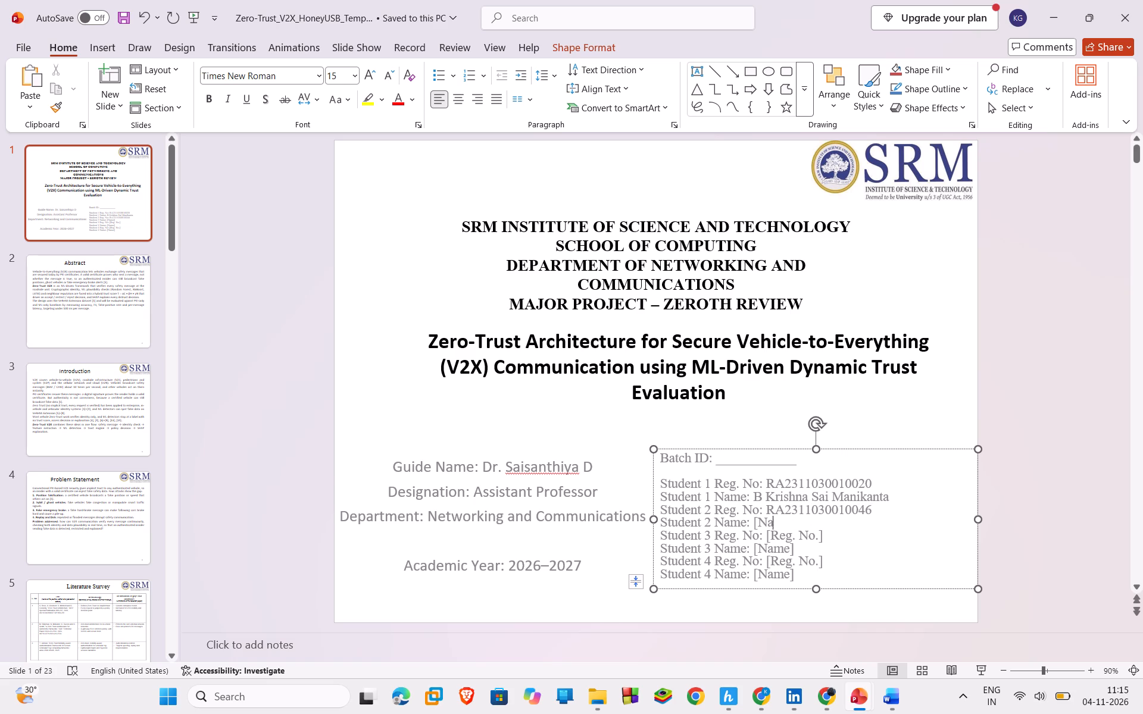
pyautogui.press('BackSpace')
pyautogui.press('BackSpace')
pyautogui.press('BackSpace')
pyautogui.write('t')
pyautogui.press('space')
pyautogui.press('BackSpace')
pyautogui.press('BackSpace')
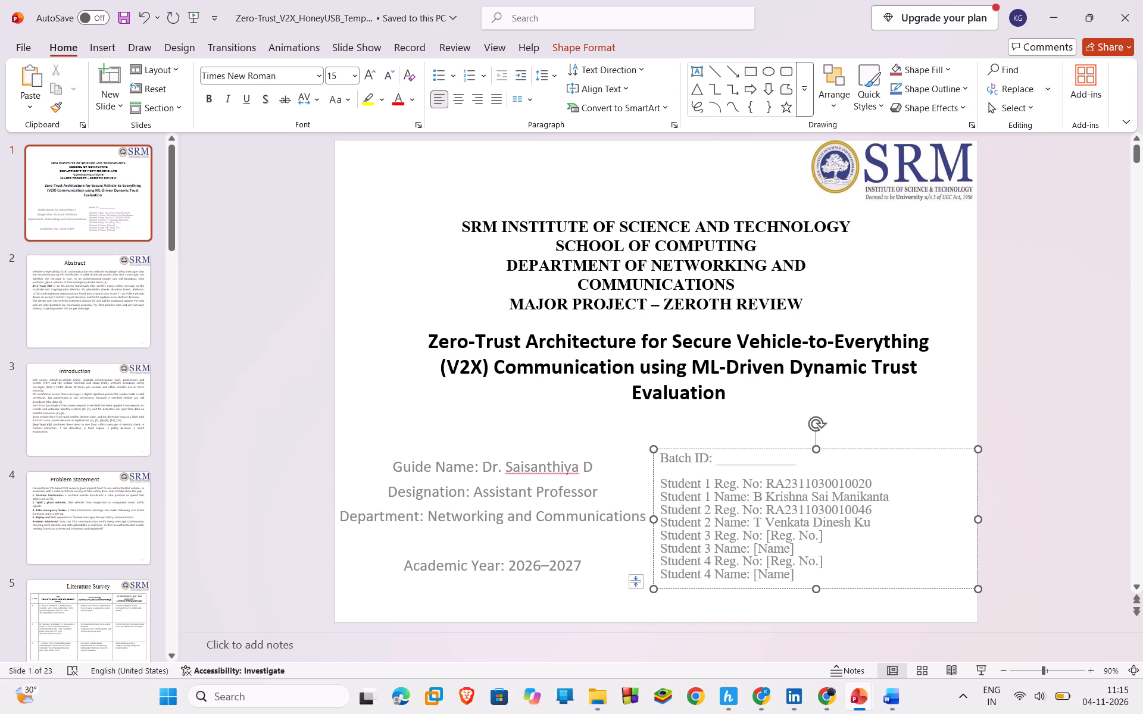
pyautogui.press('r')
# Replace the Student 3 [Reg. No.] placeholder with the third student's registration number.
pyautogui.click(830, 536)
pyautogui.press('BackSpace')
pyautogui.press('BackSpace')
pyautogui.press('BackSpace')
pyautogui.press('BackSpace')
pyautogui.press('BackSpace')
pyautogui.press('BackSpace')
pyautogui.press('BackSpace')
pyautogui.press('BackSpace')
pyautogui.press('BackSpace')
pyautogui.press('BackSpace')
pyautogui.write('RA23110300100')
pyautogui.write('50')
# Replace the Student 3 [Name] placeholder with the third student's name, starting with a capital initial.
pyautogui.click(808, 549)
pyautogui.press('BackSpace')
pyautogui.press('BackSpace')
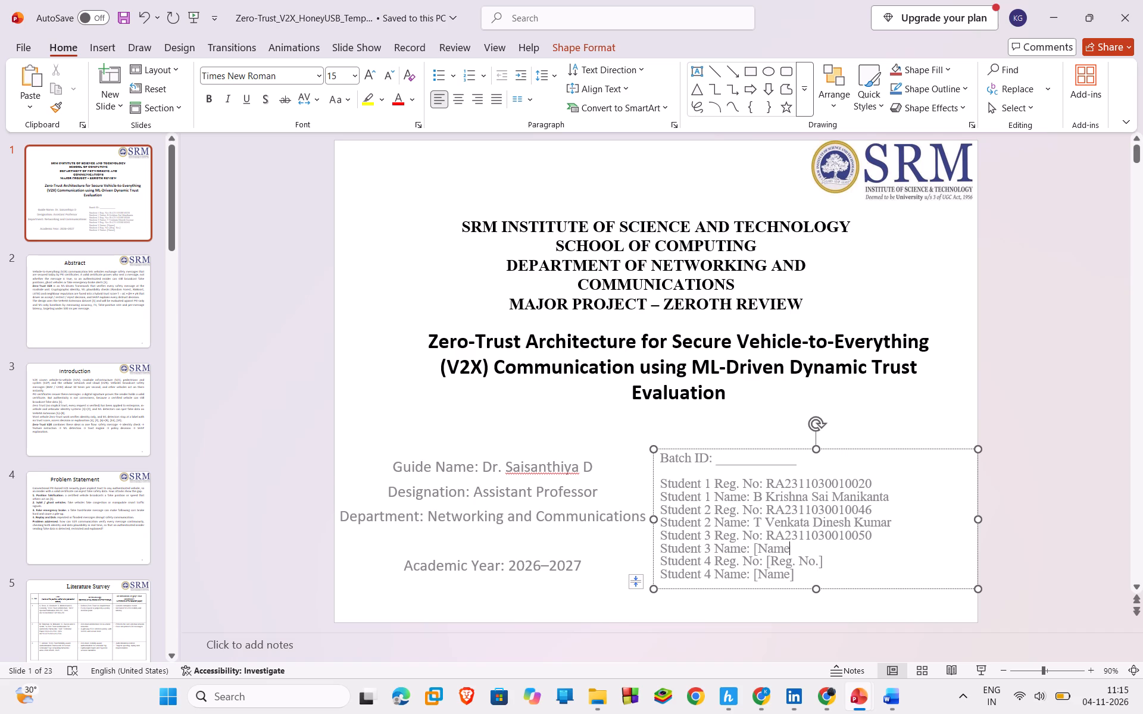
pyautogui.press('BackSpace')
pyautogui.press('BackSpace')
pyautogui.press('BackSpace')
pyautogui.press('BackSpace')
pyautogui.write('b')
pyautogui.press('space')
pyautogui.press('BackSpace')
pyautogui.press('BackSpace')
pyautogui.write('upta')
# Delete the Student 4 registration number and name lines from the title slide's student details block.
pyautogui.moveTo(810, 576); pyautogui.dragTo(681, 562)
pyautogui.press('BackSpace')
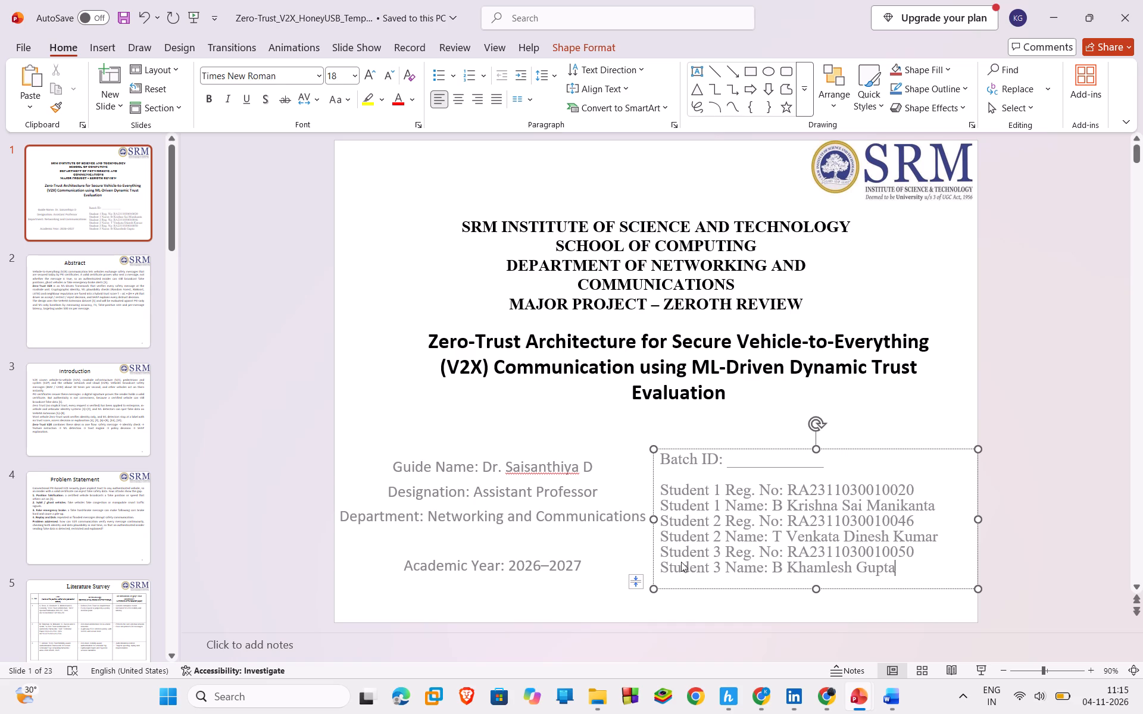
pyautogui.click(1035, 471)
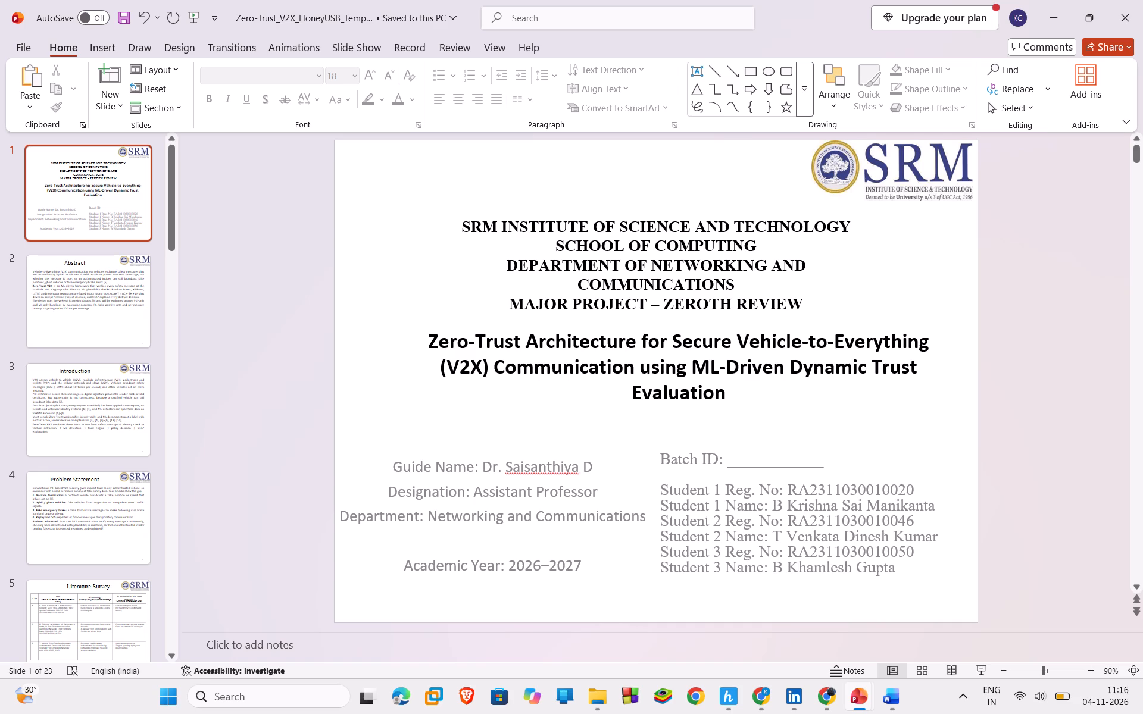
# Remove both [5] citations from the Abstract slide, after "fake emergency-brake alerts" and after "VeReMi Extension dataset".
pyautogui.click(98, 300)
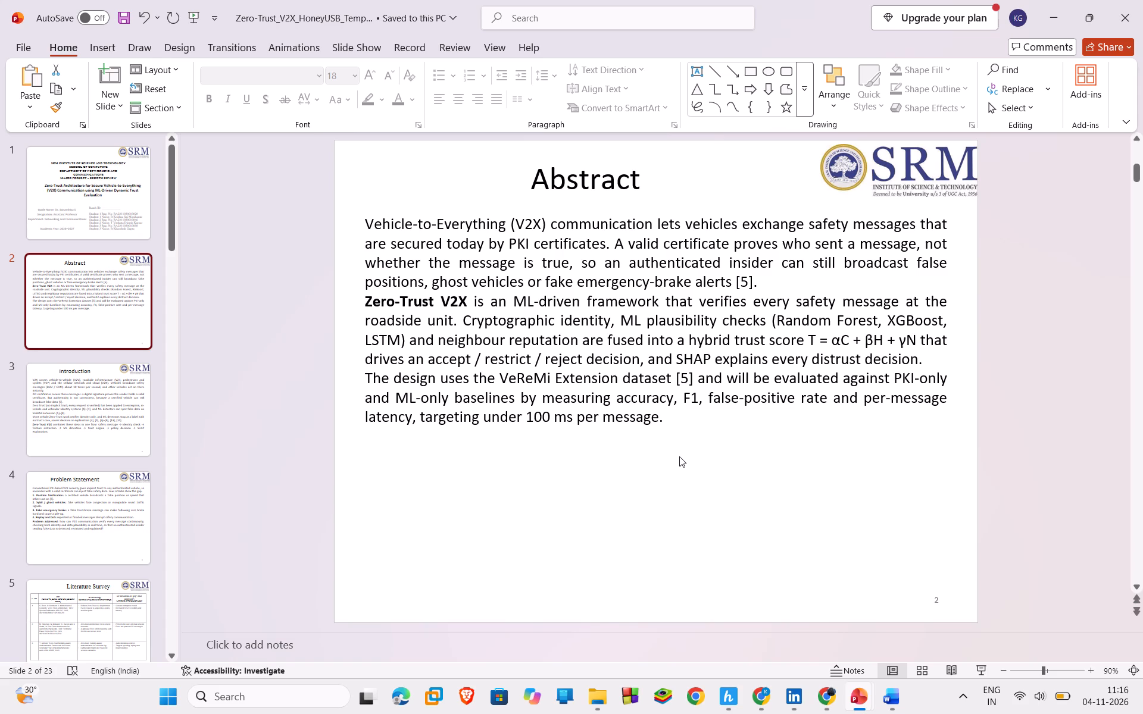
pyautogui.click(751, 287)
pyautogui.press('BackSpace')
pyautogui.press('BackSpace')
pyautogui.press('BackSpace')
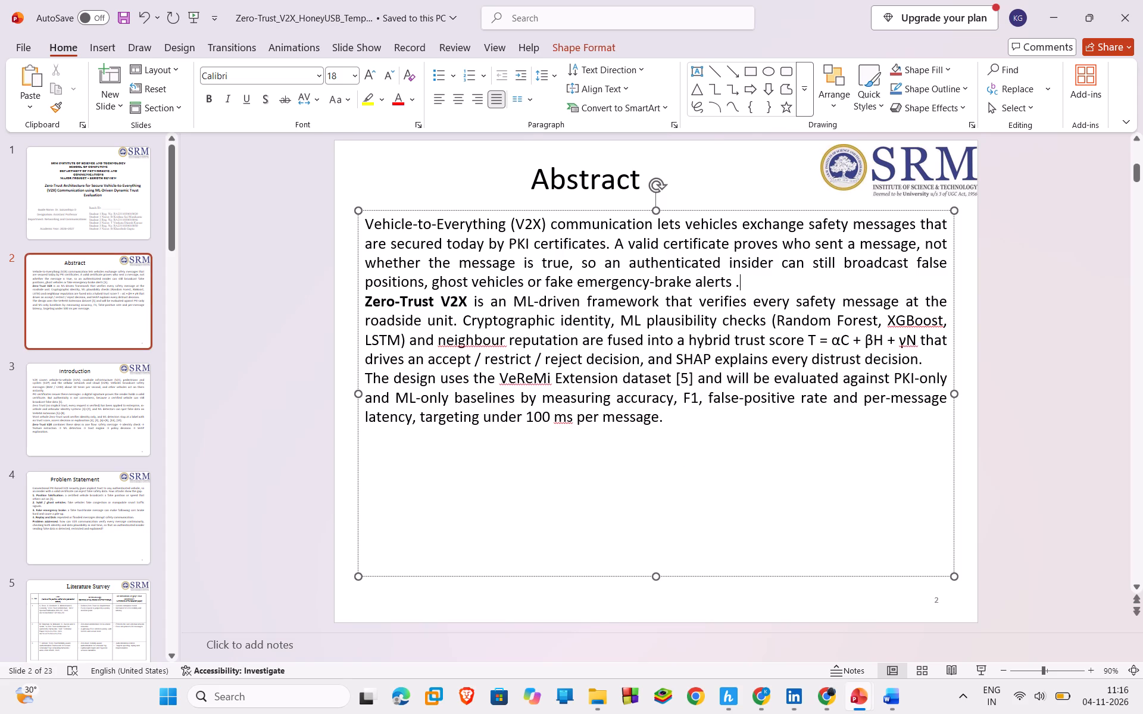
pyautogui.click(692, 379)
pyautogui.press('BackSpace')
pyautogui.press('BackSpace')
pyautogui.press('BackSpace')
pyautogui.press('Right')
pyautogui.press('BackSpace')
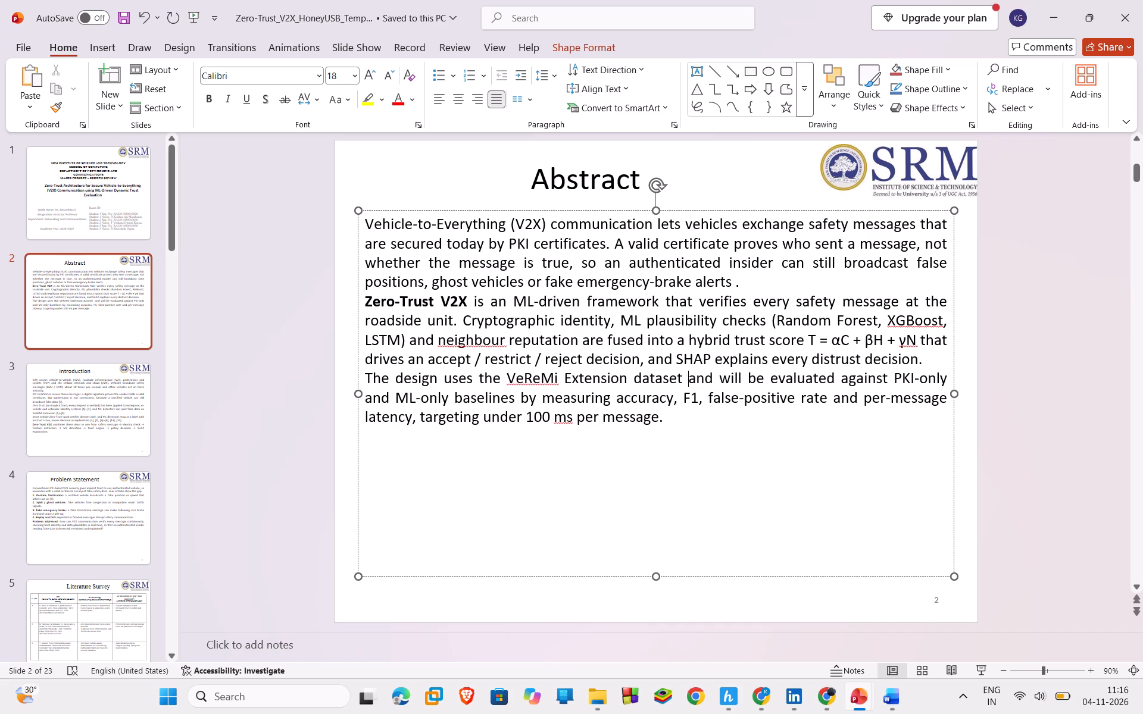
pyautogui.press('BackSpace')
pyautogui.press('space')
# Review the Zero-Trust V2X deck's slides 3 to 12, from Introduction through Literature Survey and Research Objectives to Proposed Architecture.
pyautogui.click(86, 381)
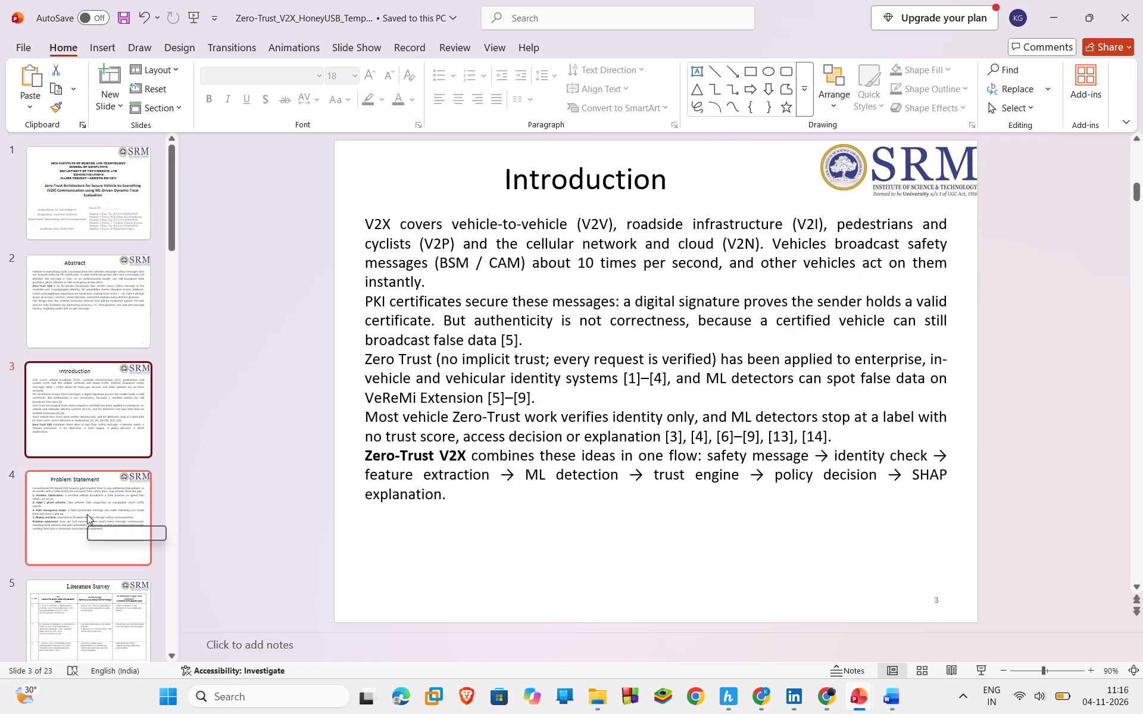
pyautogui.click(87, 514)
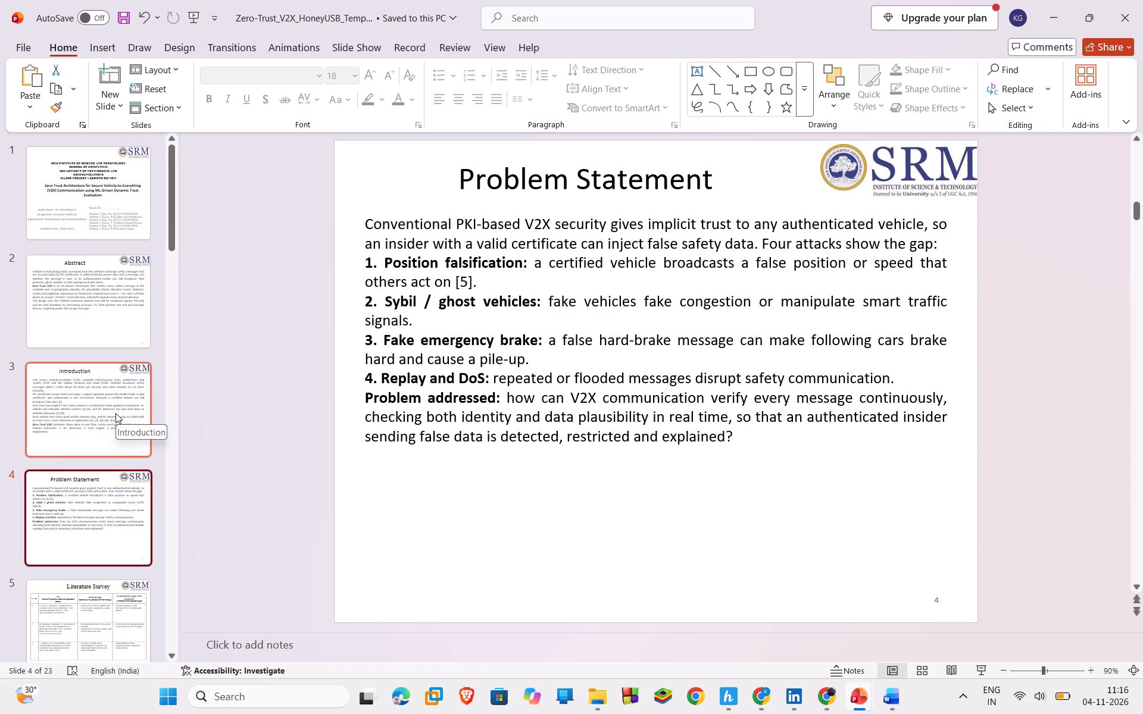
pyautogui.scroll(-1, 115, 413)
pyautogui.click(105, 379)
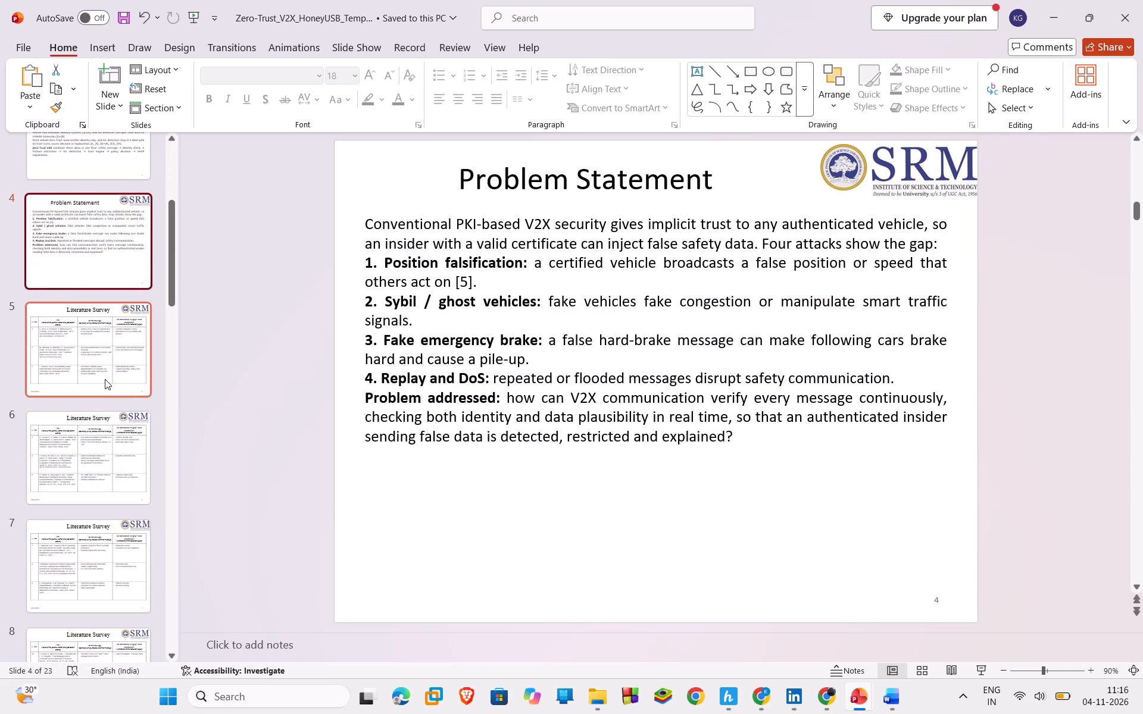
pyautogui.press('Down')
pyautogui.press('Down')
pyautogui.press('Down')
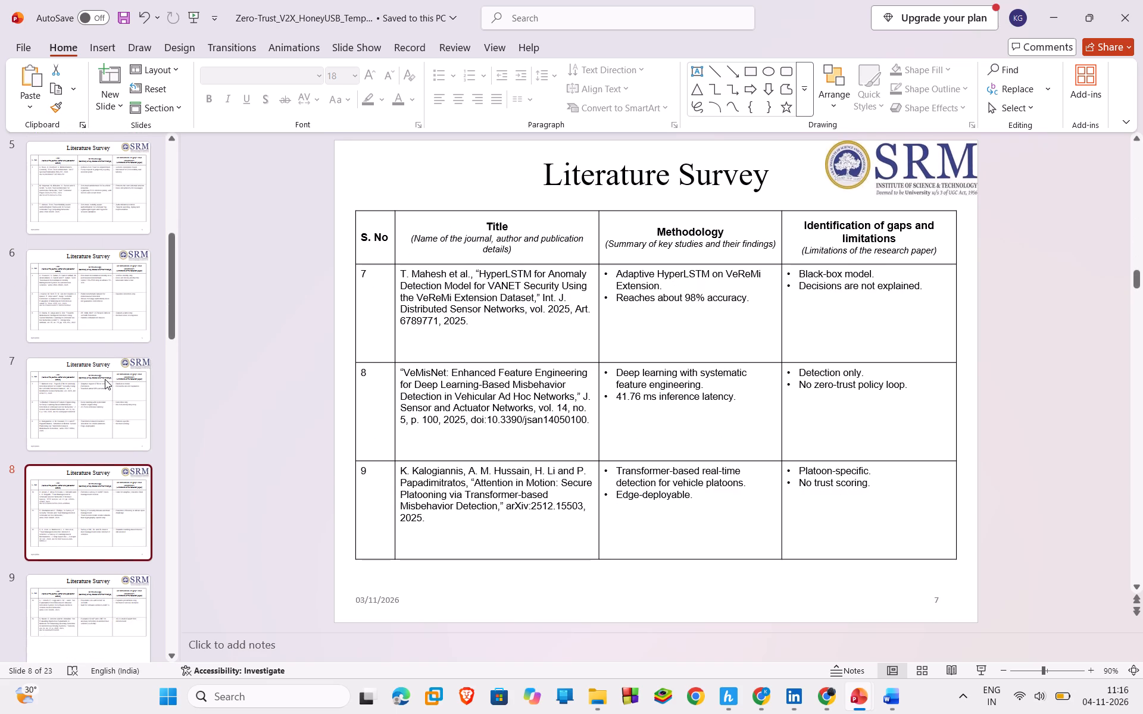
pyautogui.press('Down')
pyautogui.press('Down')
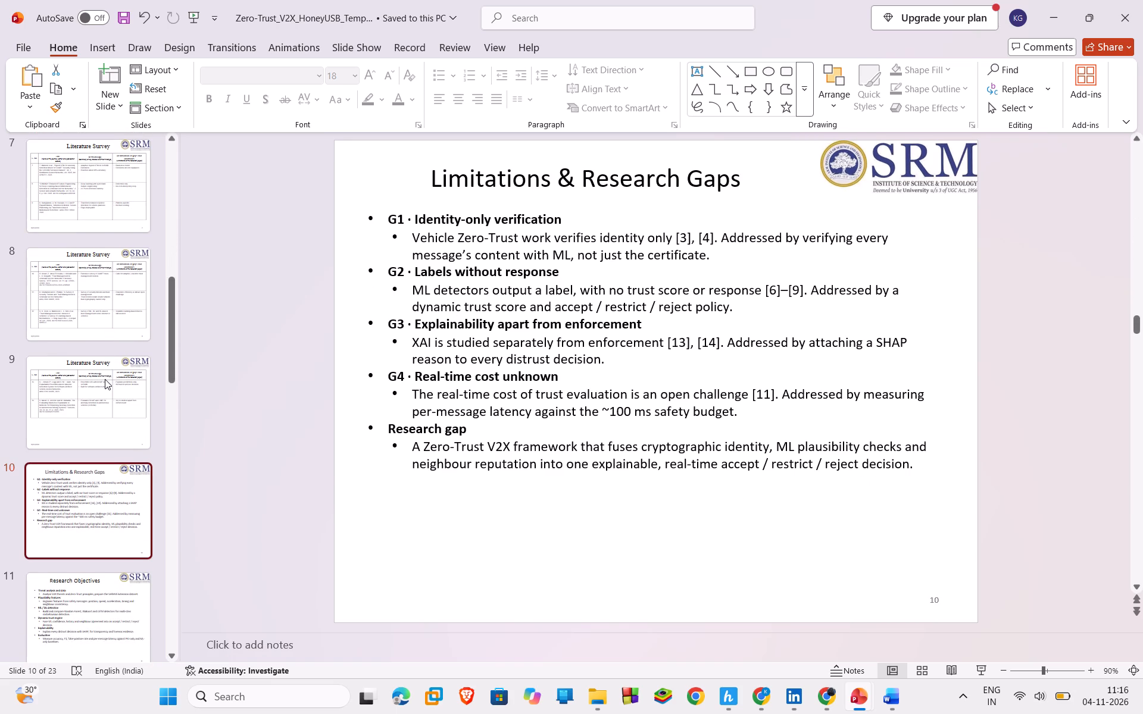
pyautogui.press('Down')
pyautogui.press('Down')
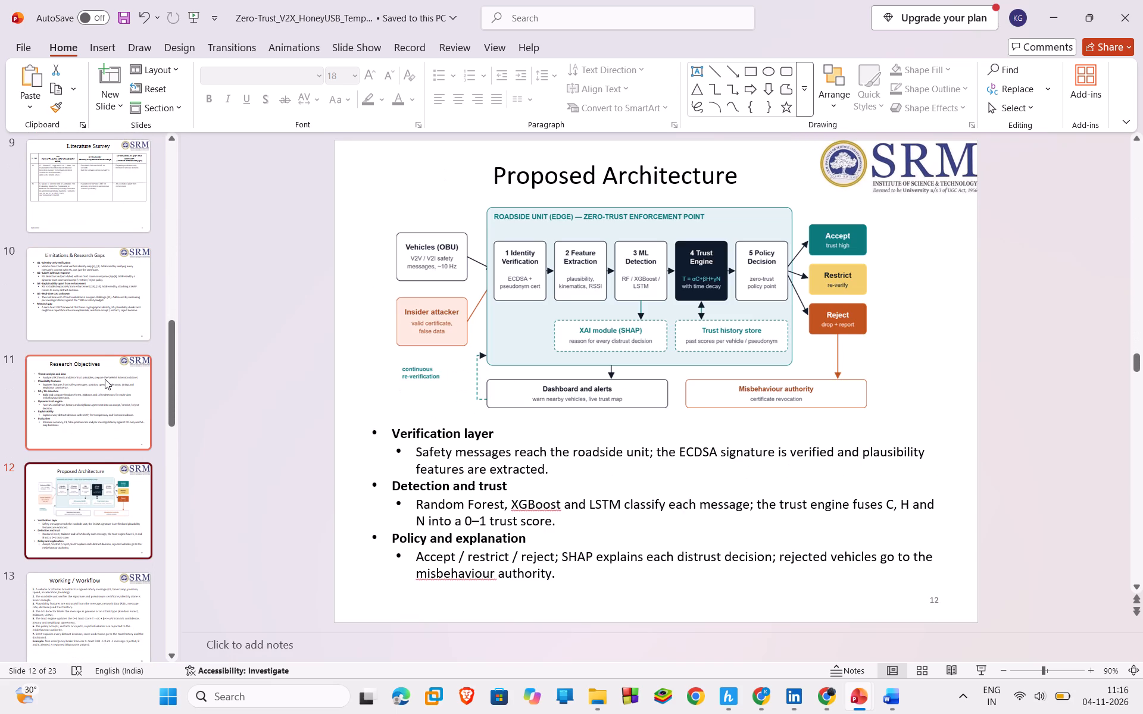
# Shift the architecture diagram on the Proposed Architecture slide slightly to the right, keeping it above the bullet text.
pyautogui.moveTo(573, 257); pyautogui.dragTo(574, 257)
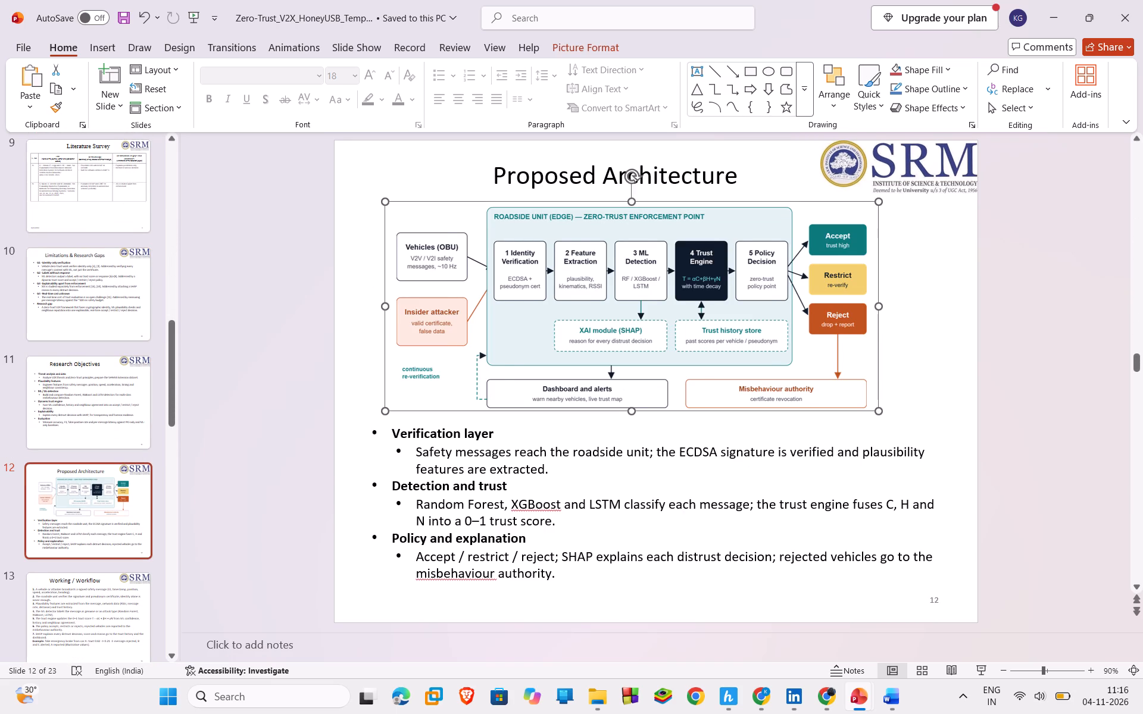
pyautogui.moveTo(574, 257); pyautogui.dragTo(608, 258)
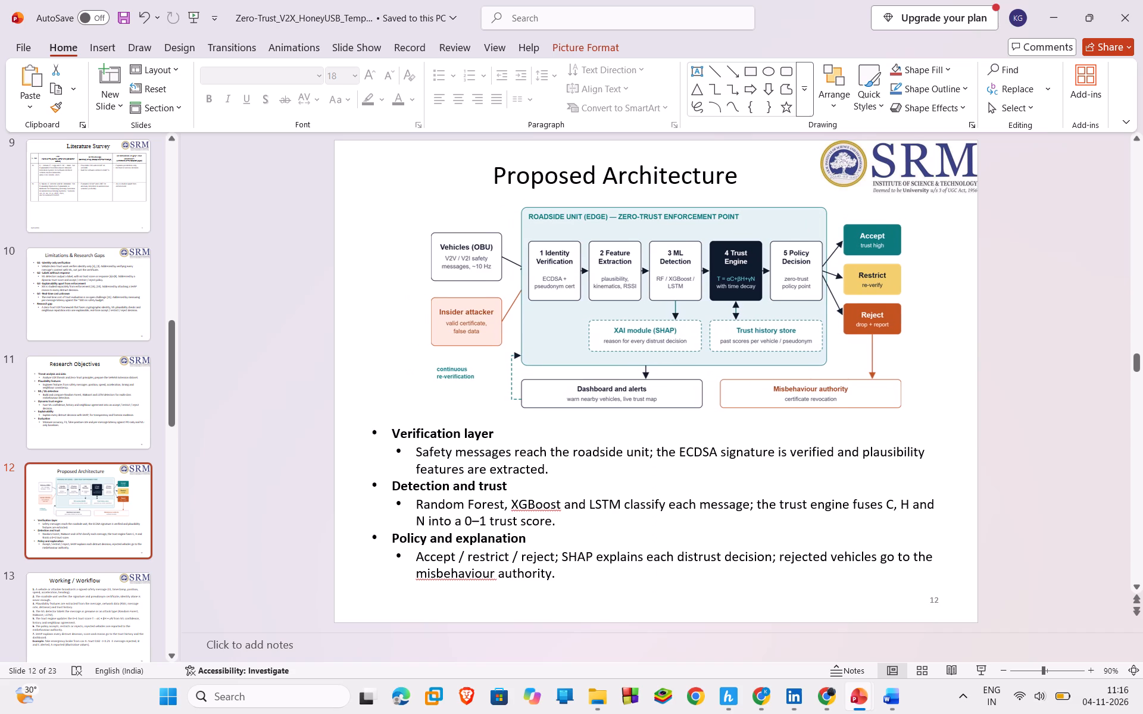
pyautogui.moveTo(608, 258); pyautogui.dragTo(610, 256)
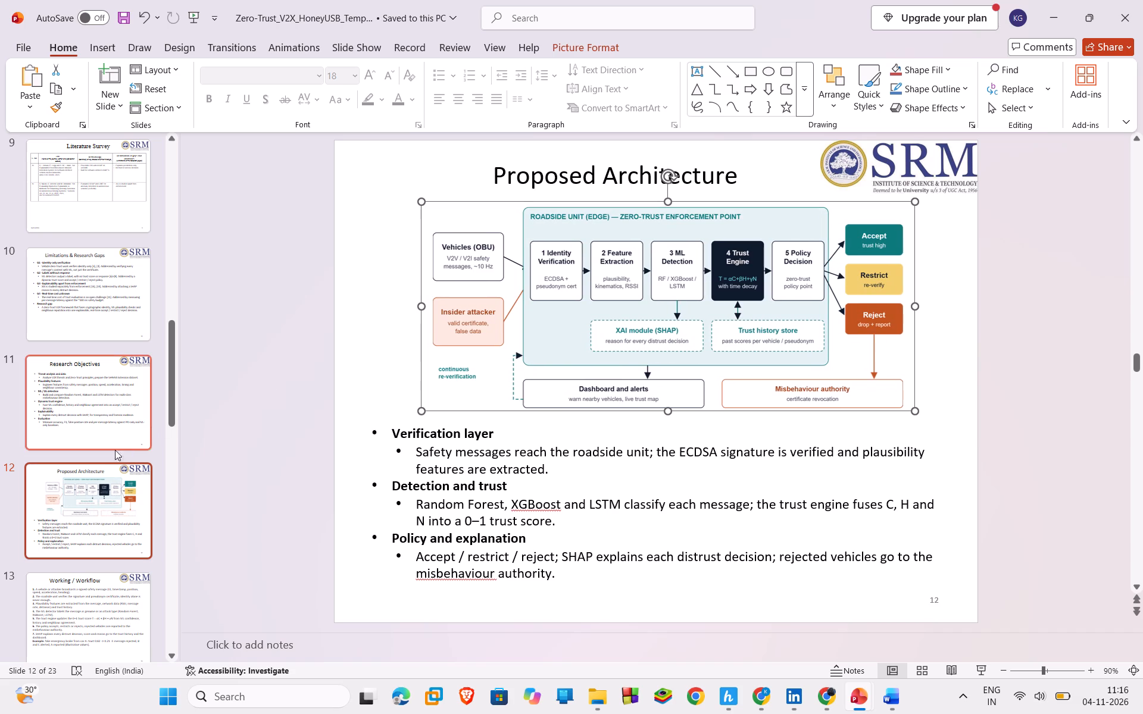
# Review the Working / Workflow, Hybrid Trust Score & Response Logic and Expected Output (Monitor Log) slides.
pyautogui.click(110, 609)
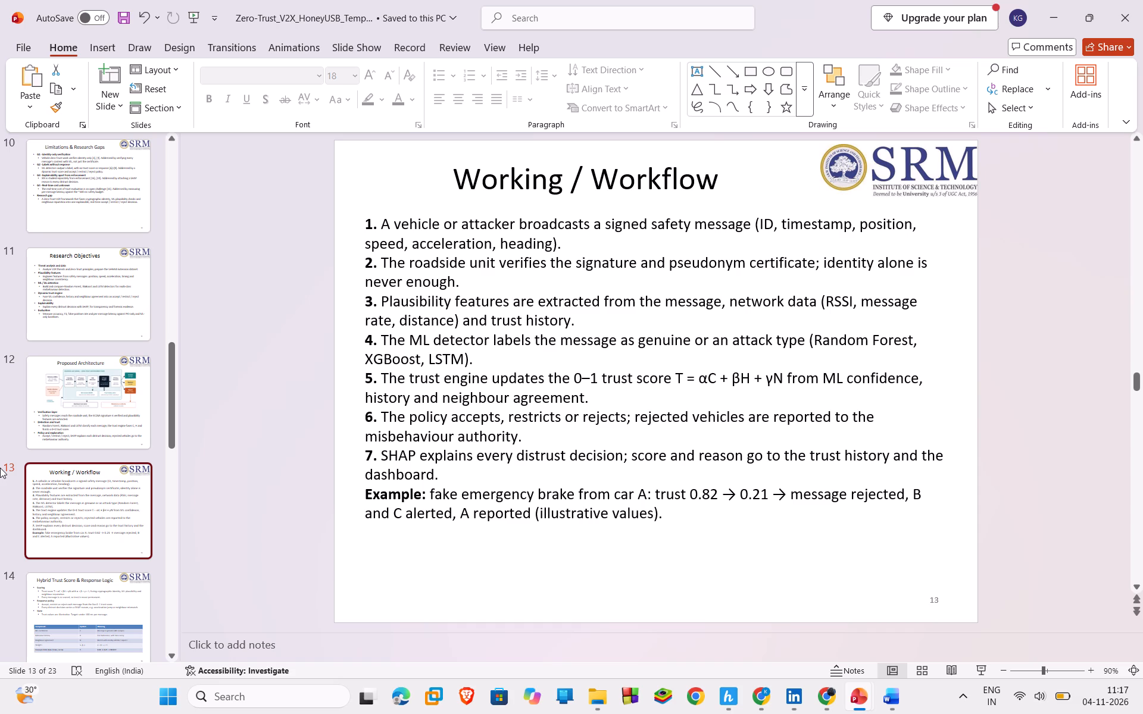
pyautogui.scroll(-1, 0, 468)
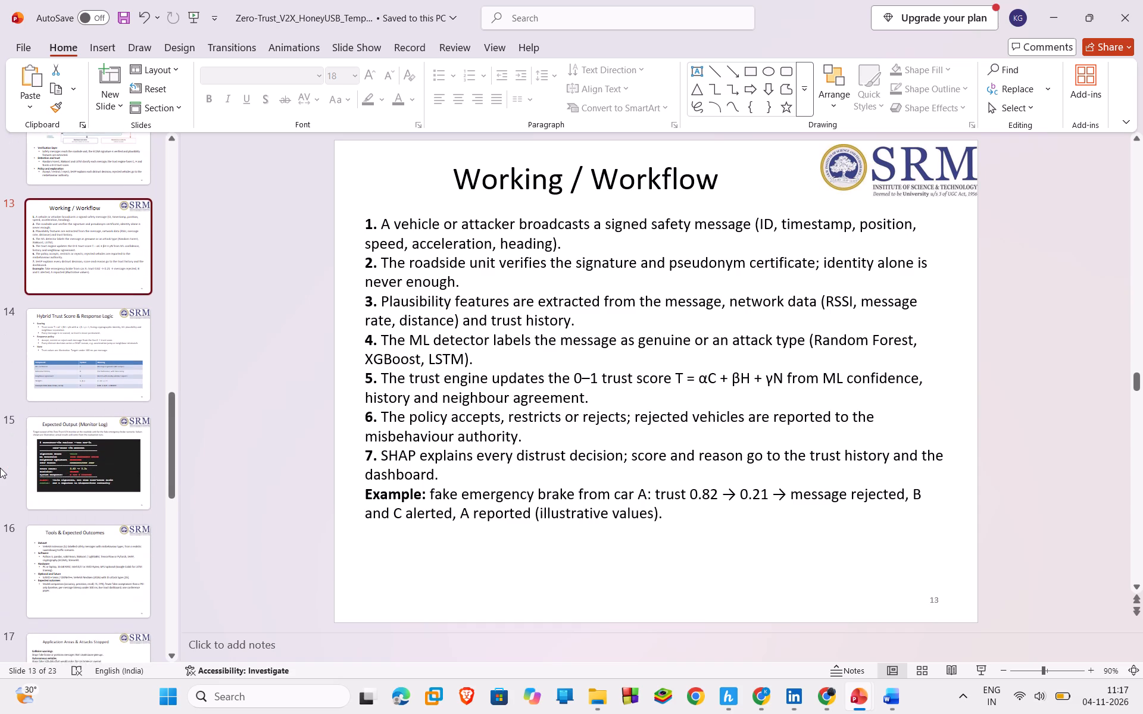
pyautogui.scroll(-1, 0, 468)
pyautogui.press('Down')
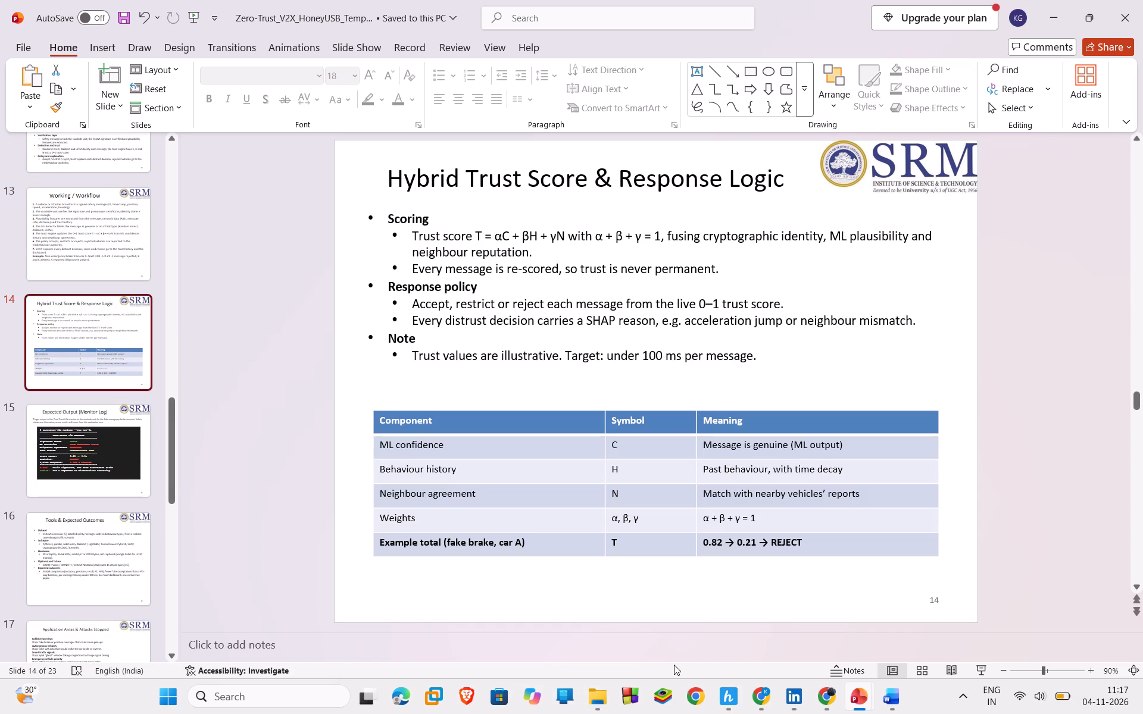
pyautogui.click(50, 433)
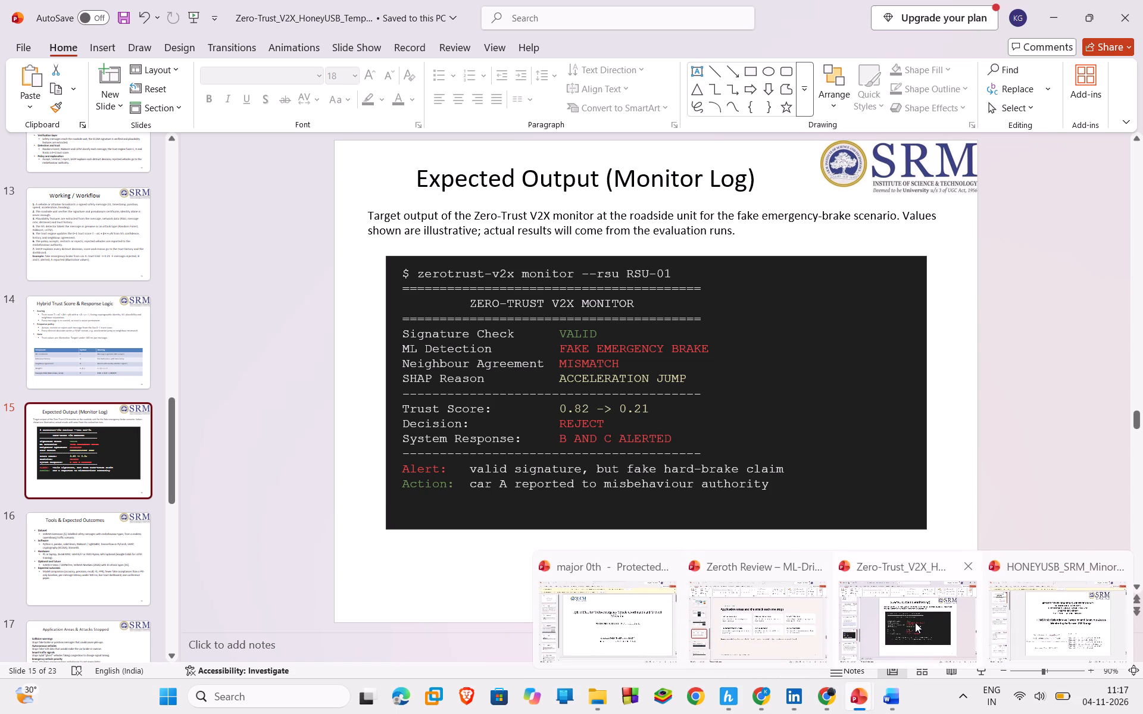
# Switch to the Zeroth Review deck and compare its slides 14 to 16 with the HoneyUSB-template deck's Expected Output (Monitor Log) slide.
pyautogui.click(776, 614)
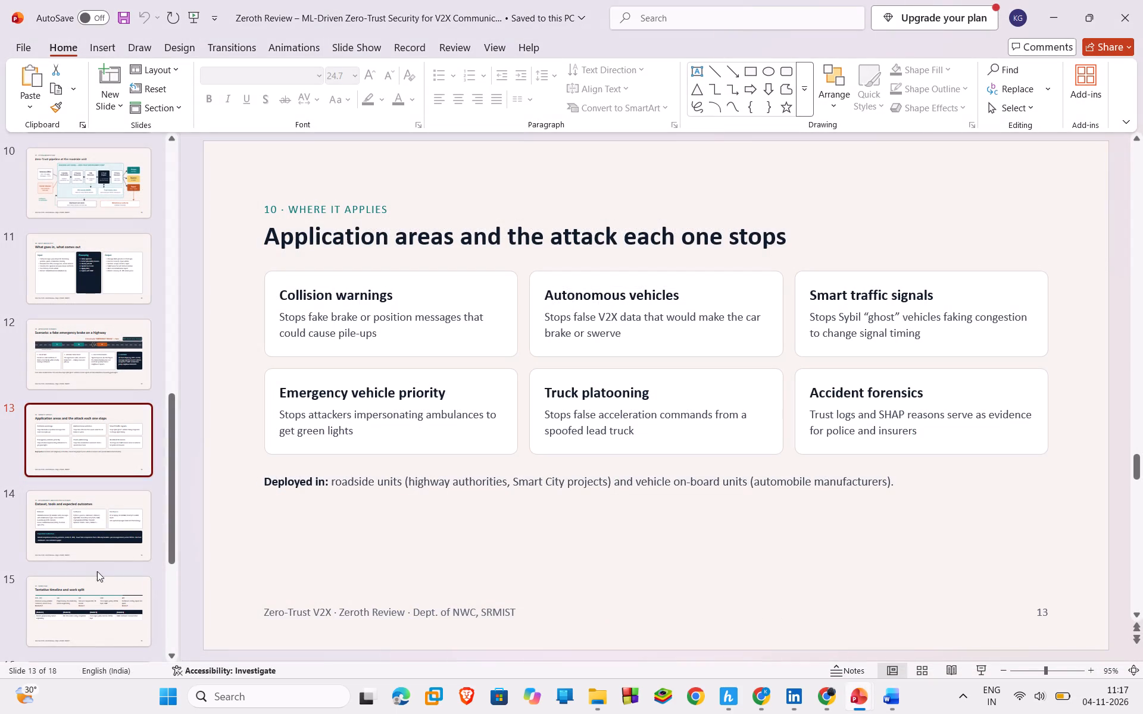
pyautogui.click(88, 540)
pyautogui.click(93, 588)
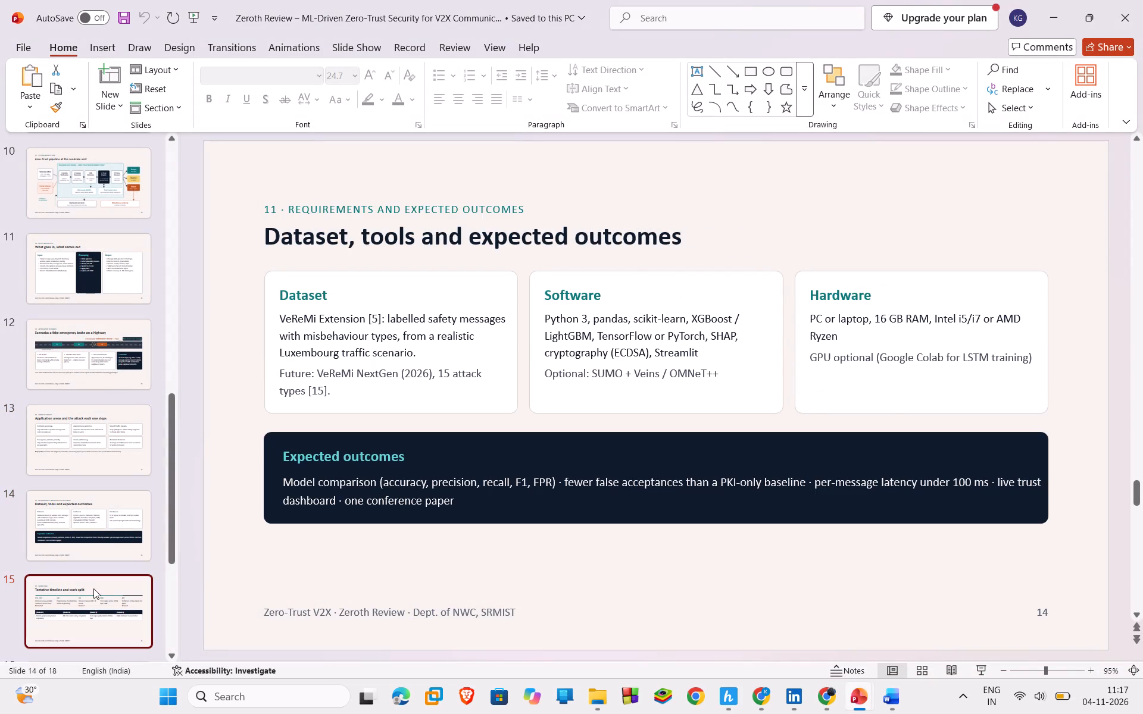
pyautogui.scroll(-1, 93, 588)
pyautogui.click(95, 581)
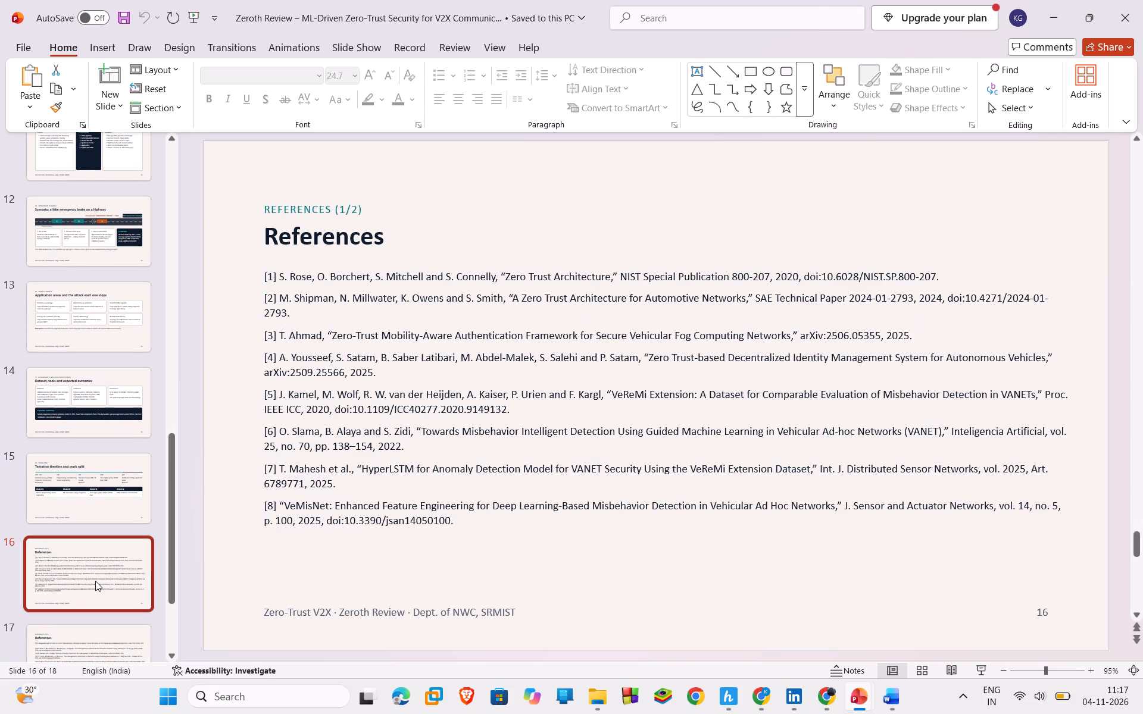
pyautogui.hotkey('alt', 'Tab')
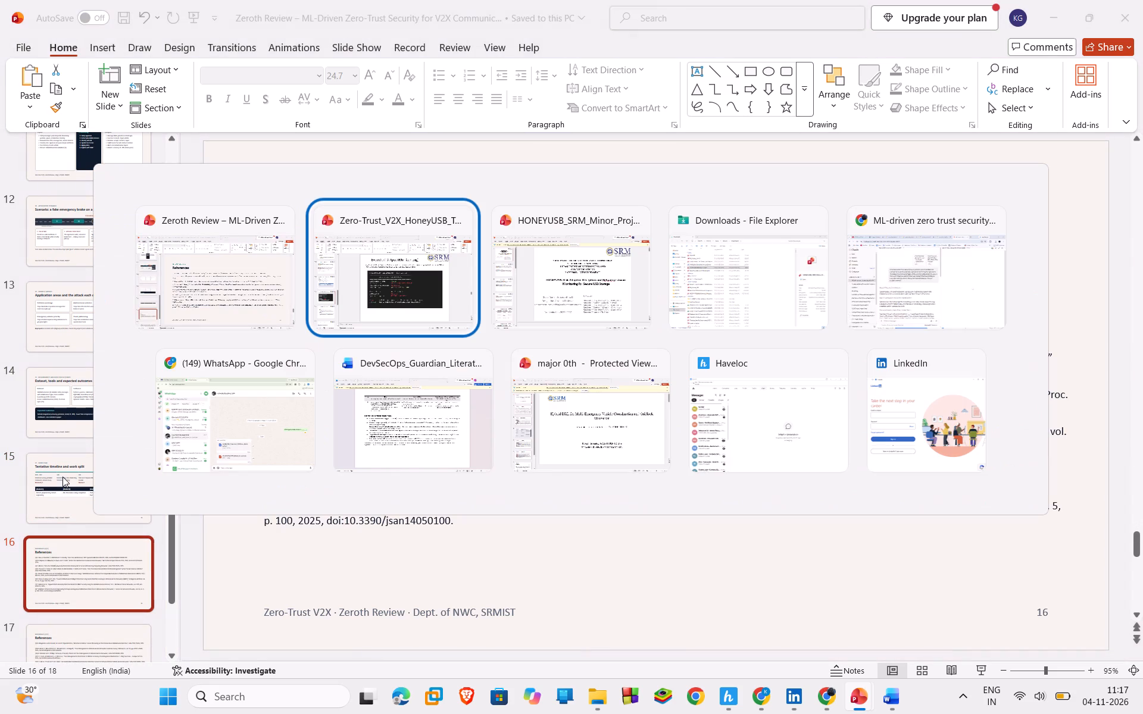
pyautogui.keyDown('alt'); pyautogui.click(62, 473); pyautogui.keyUp('alt')
pyautogui.click(62, 473)
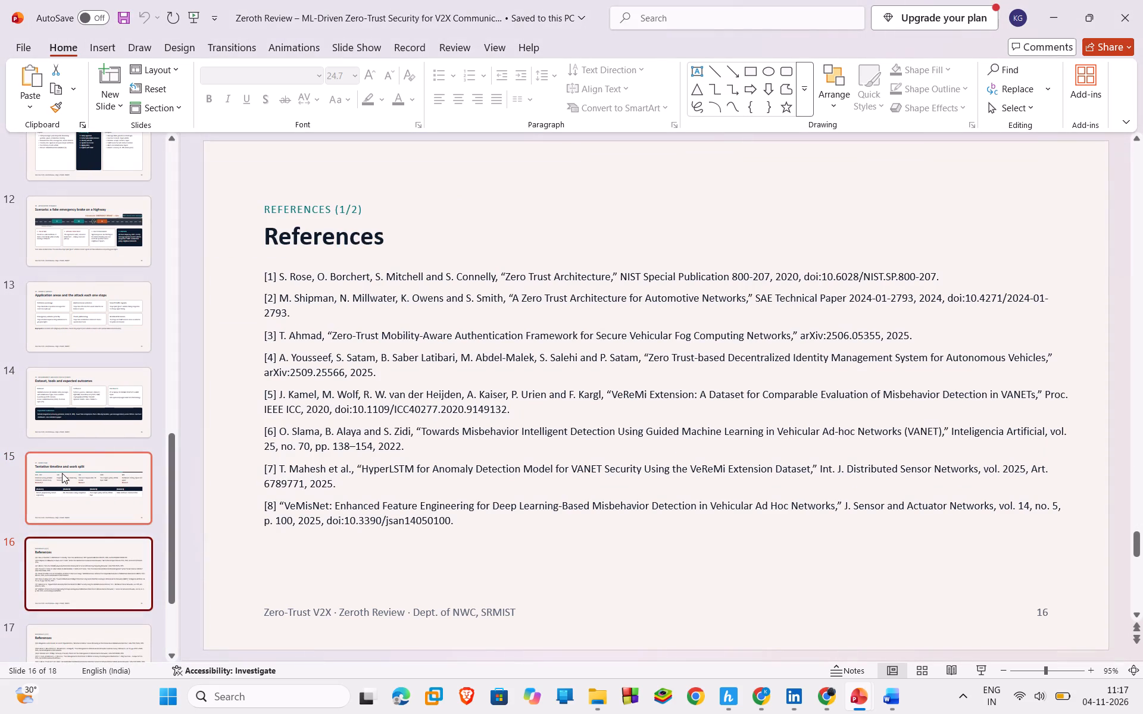
pyautogui.click(62, 473)
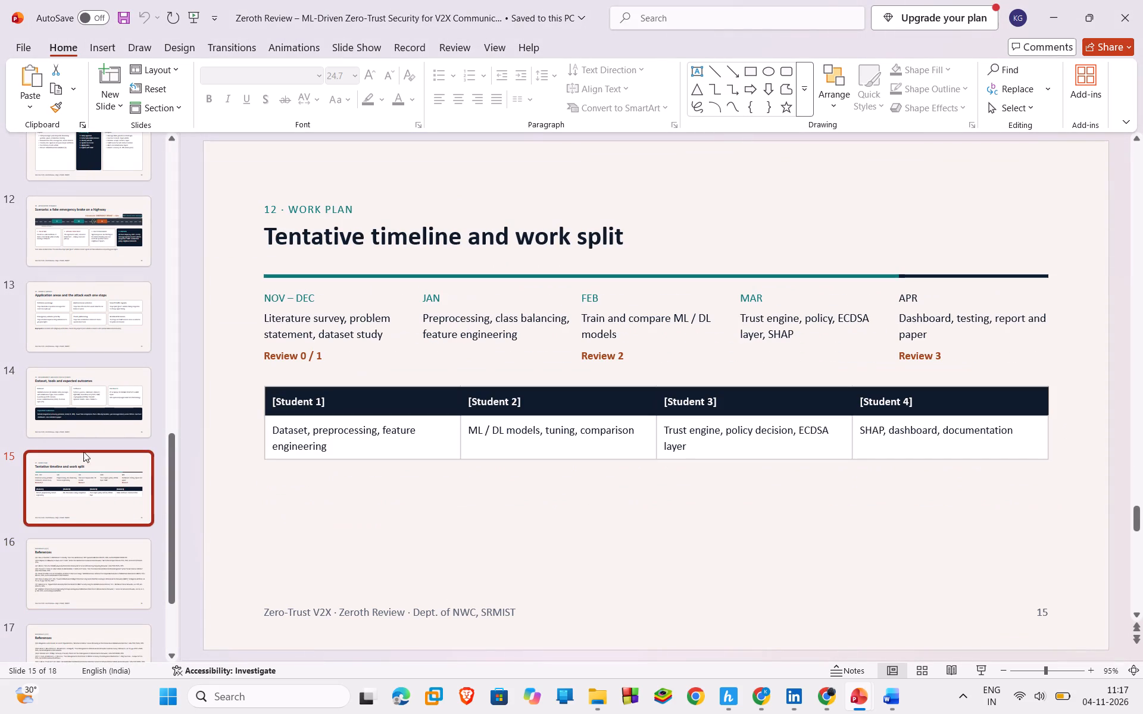
pyautogui.hotkey('alt', 'Tab')
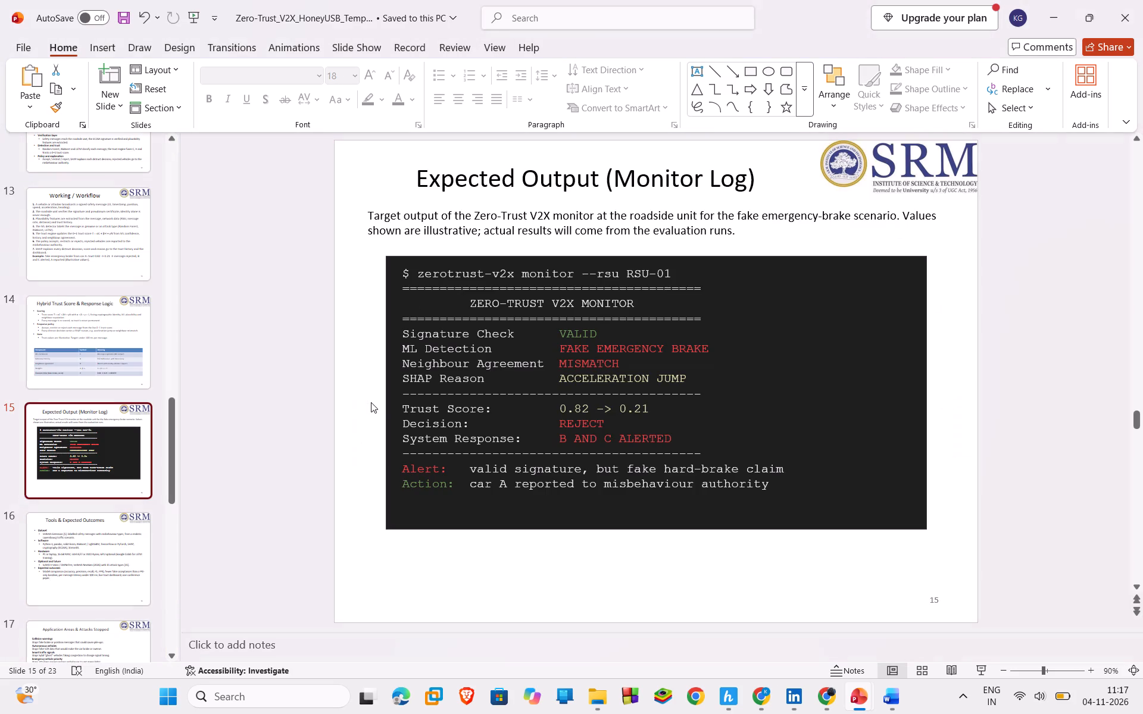
pyautogui.hotkey('alt', 'Tab')
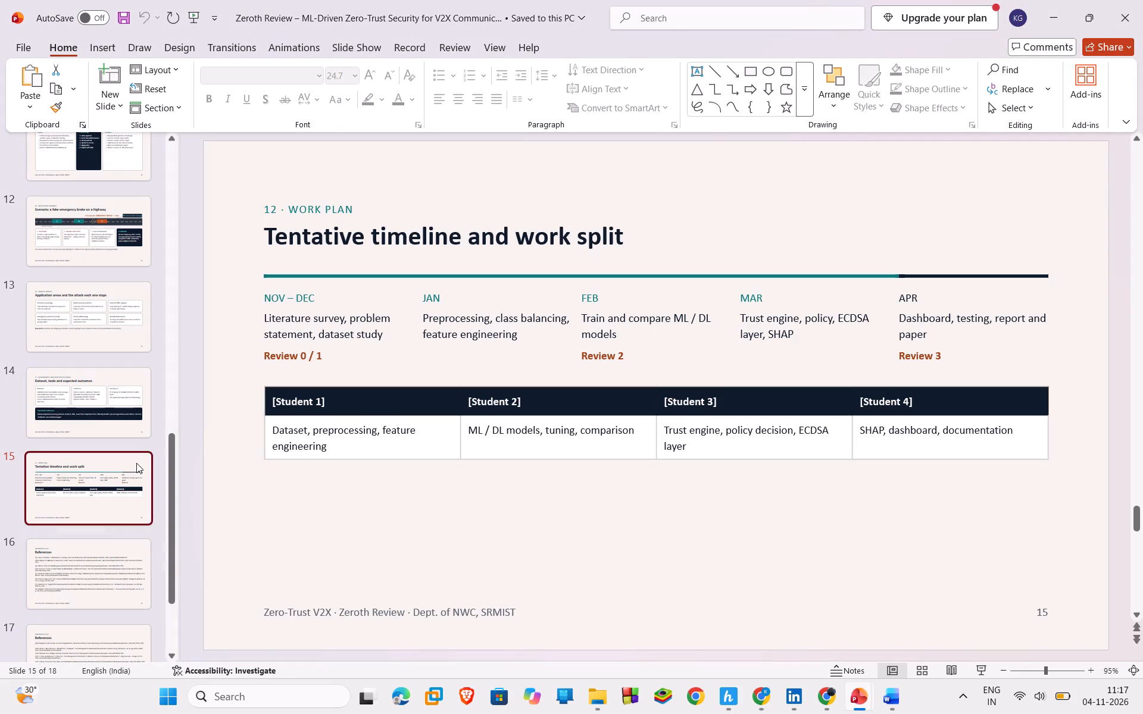
pyautogui.hotkey('alt', 'Tab')
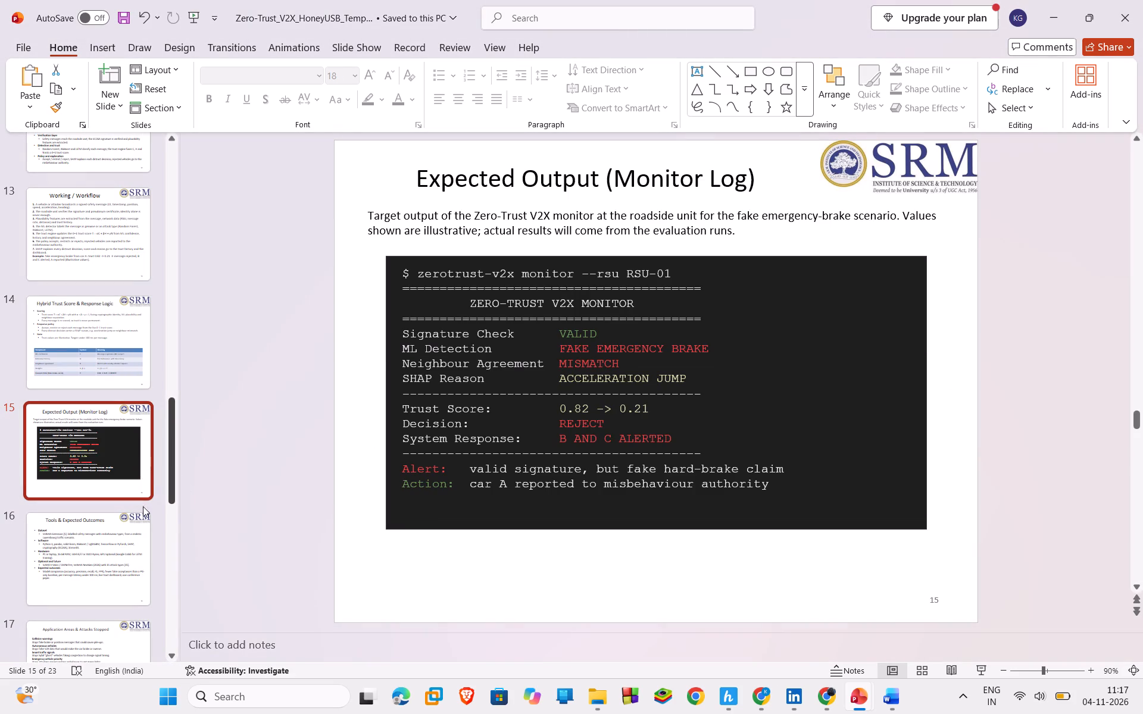
pyautogui.hotkey('alt', 'Tab')
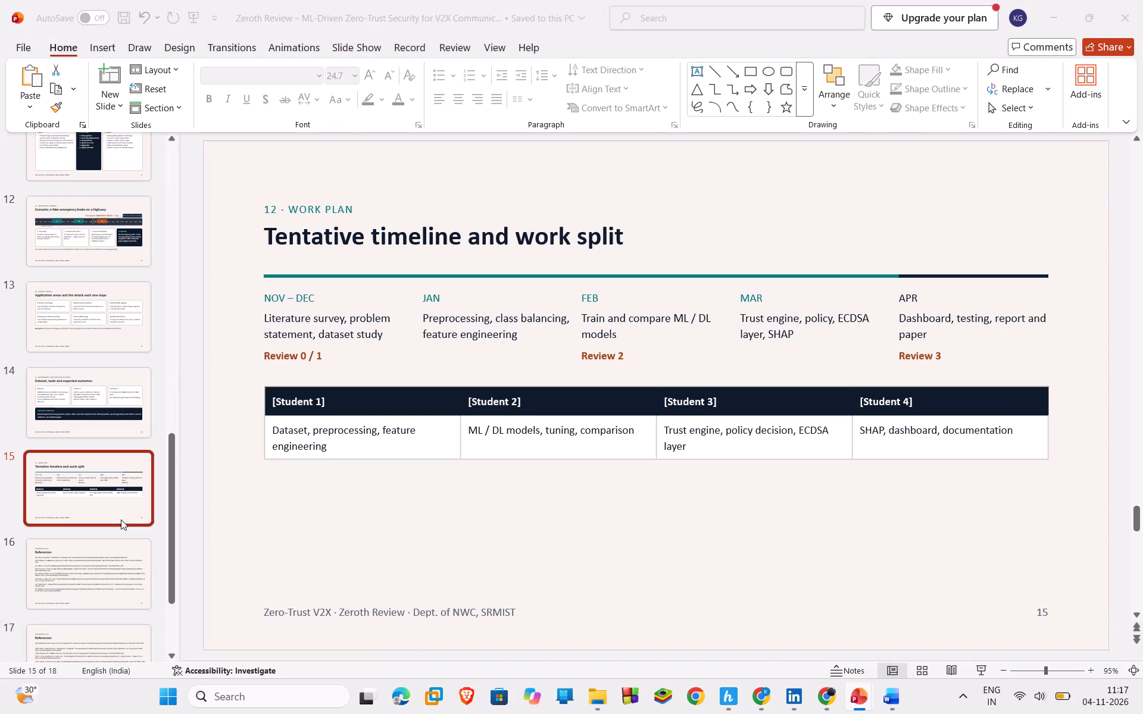
# Examine the Zeroth Review deck's slides from dataset, tools and expected outcomes back through application areas and scenario to input and output.
pyautogui.click(121, 394)
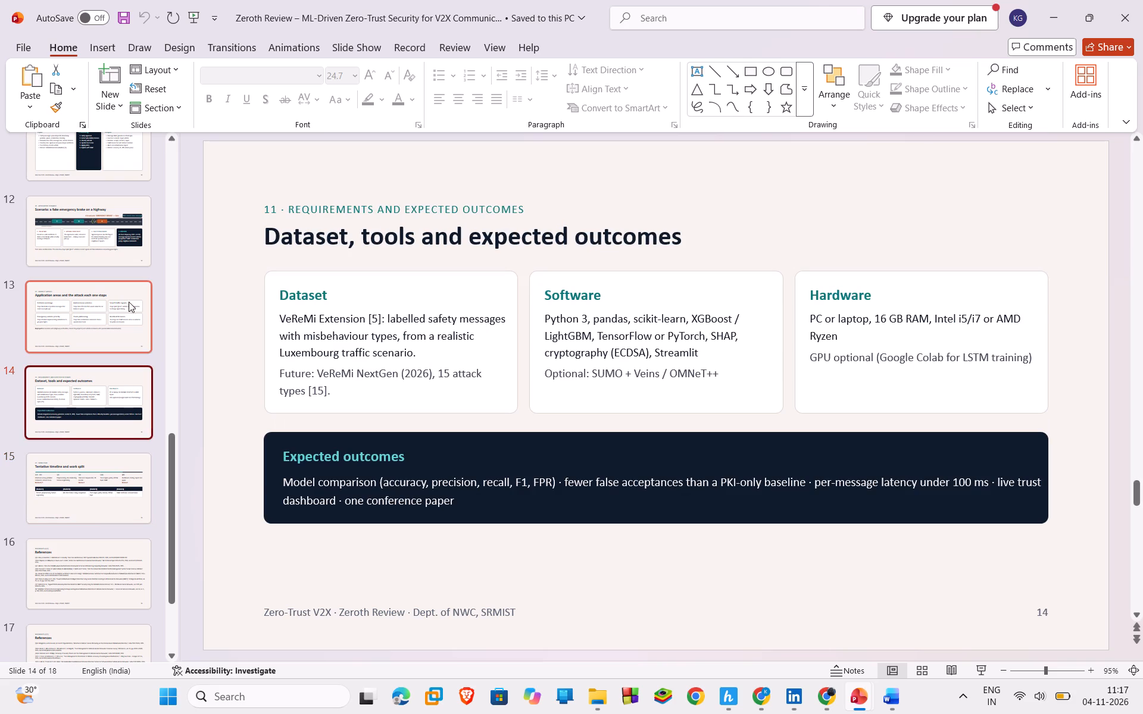
pyautogui.click(129, 293)
pyautogui.click(127, 242)
pyautogui.scroll(1, 127, 242)
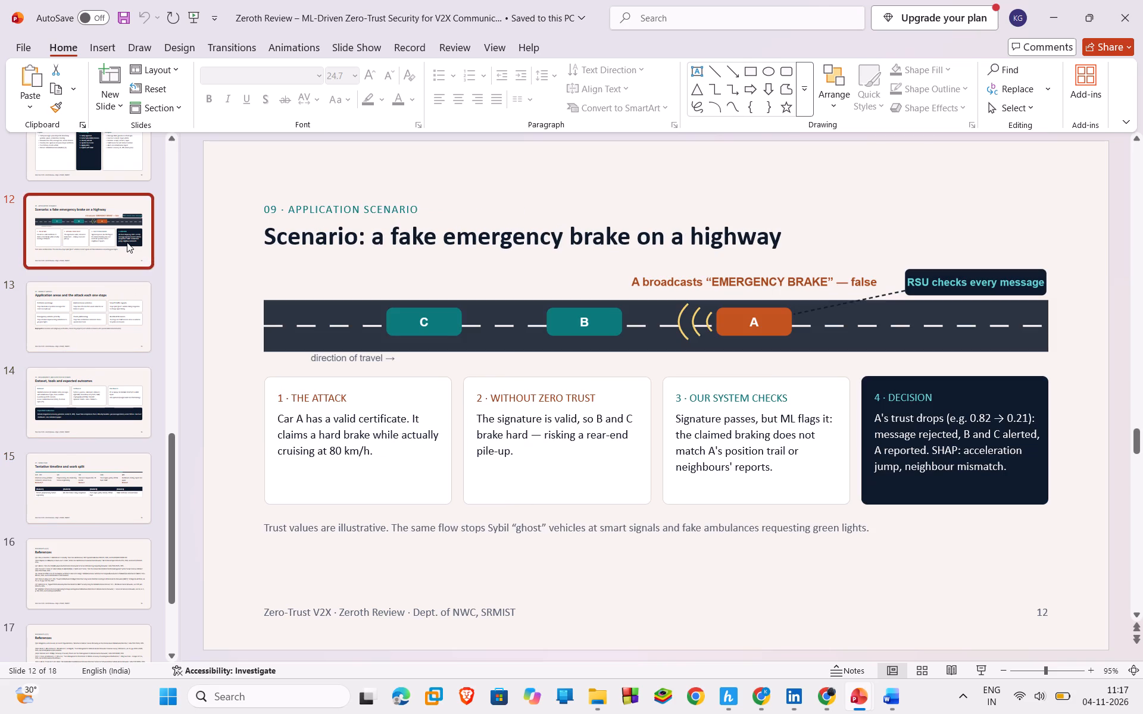
pyautogui.scroll(1, 127, 242)
pyautogui.click(111, 245)
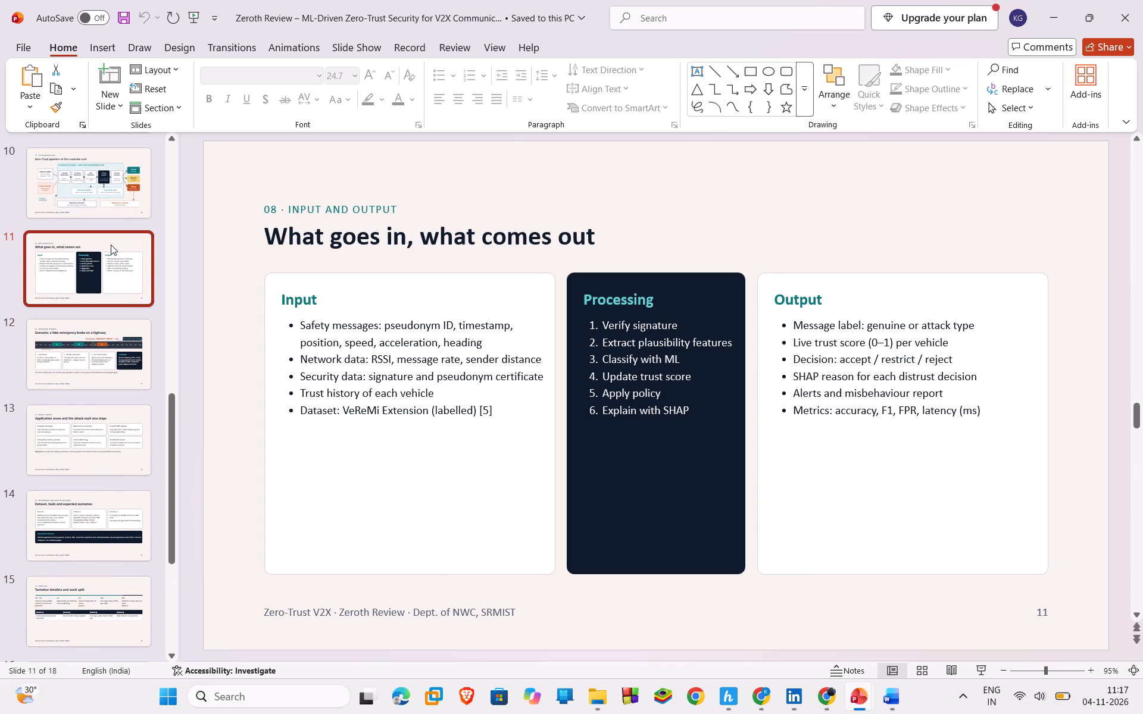
# Switch back to the HoneyUSB-template deck and review slides 14 to 19, from Hybrid Trust Score & Response Logic to Gantt Chart.
pyautogui.hotkey('alt', 'Tab')
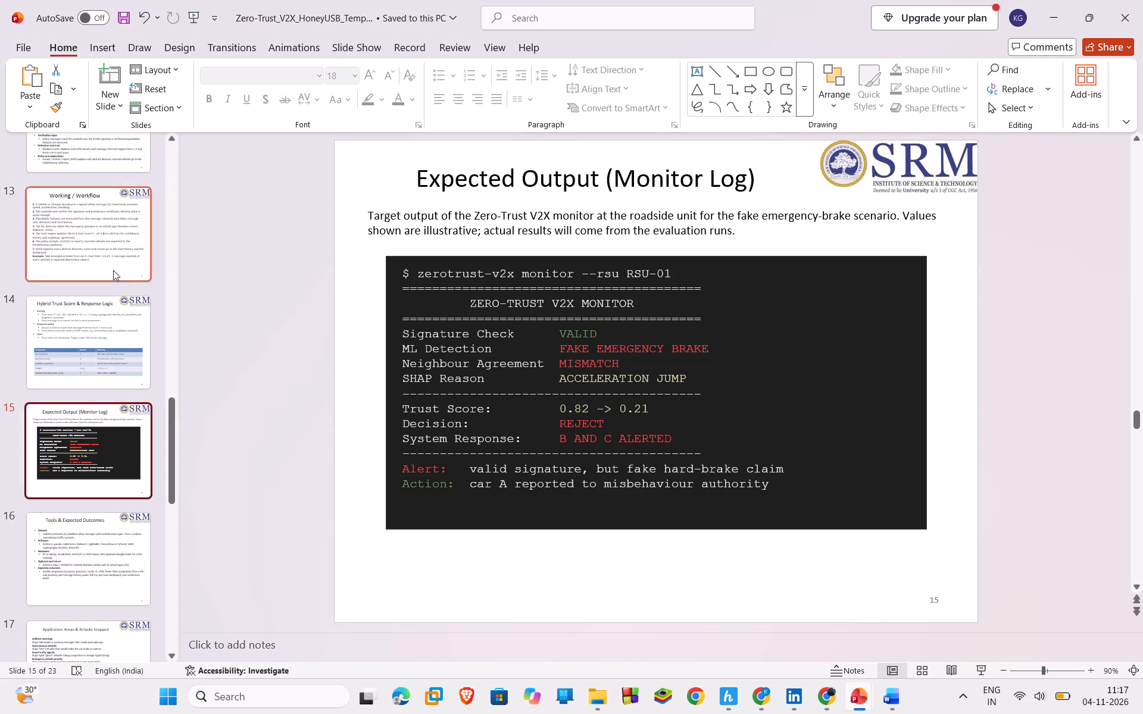
pyautogui.click(102, 350)
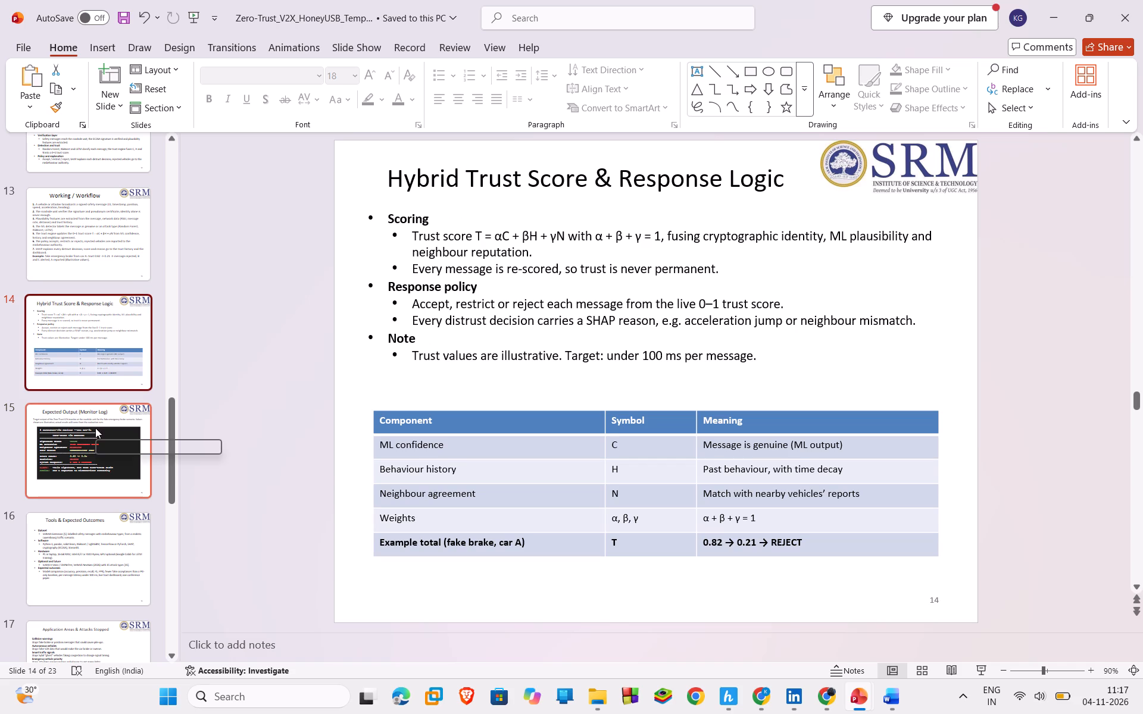
pyautogui.click(104, 548)
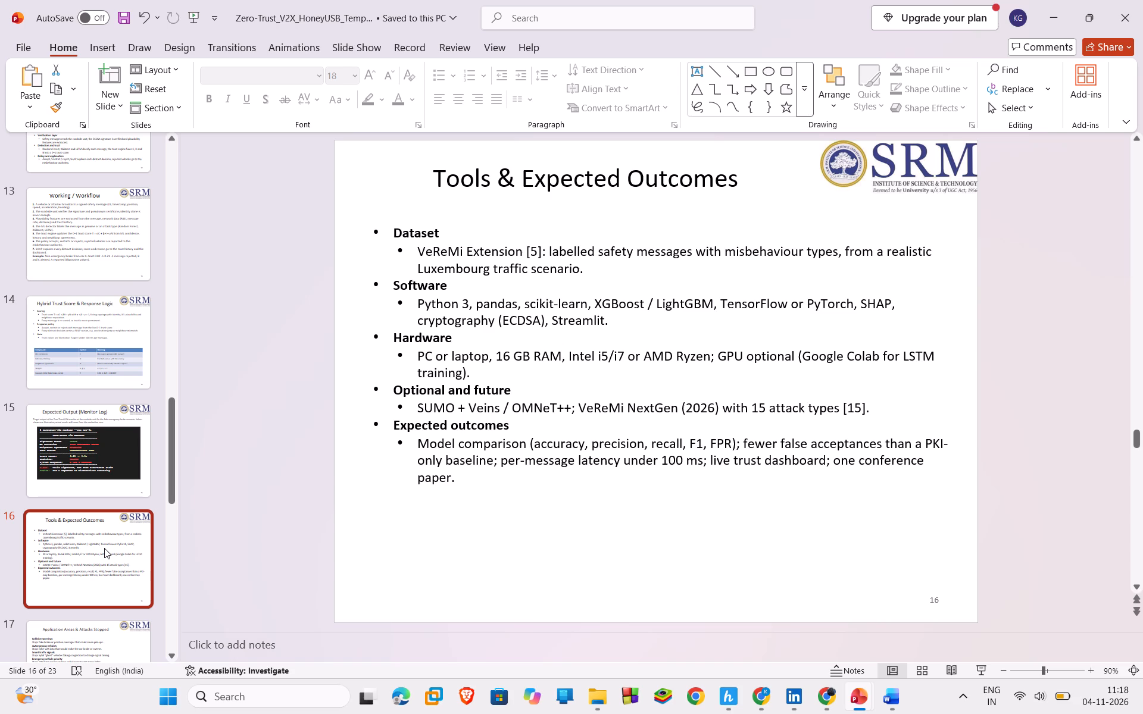
pyautogui.hotkey('alt', 'Tab')
pyautogui.hotkey('alt', 'Tab')
pyautogui.click(101, 469)
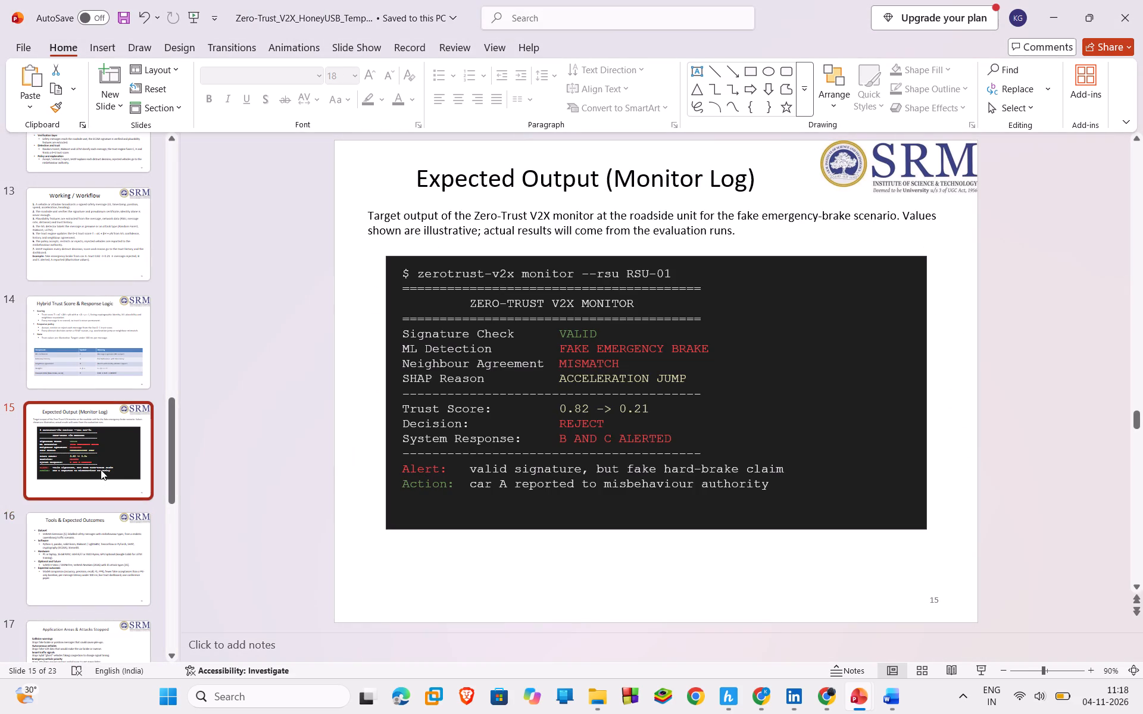
pyautogui.scroll(-2, 101, 469)
pyautogui.click(105, 354)
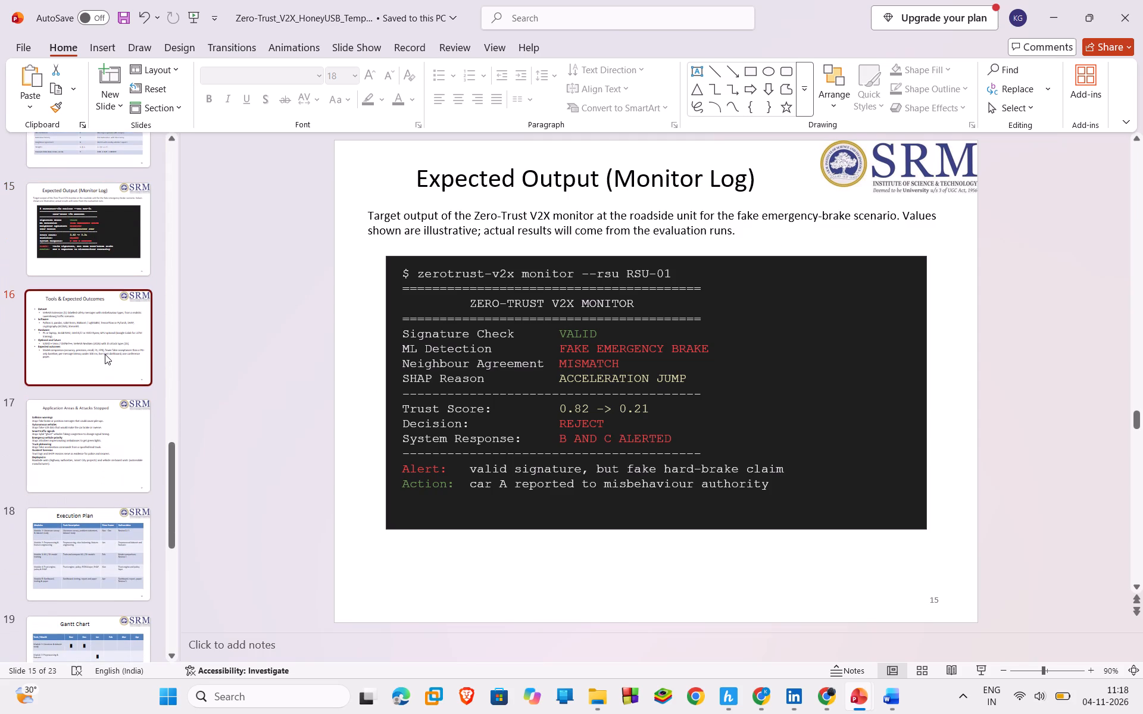
pyautogui.click(99, 406)
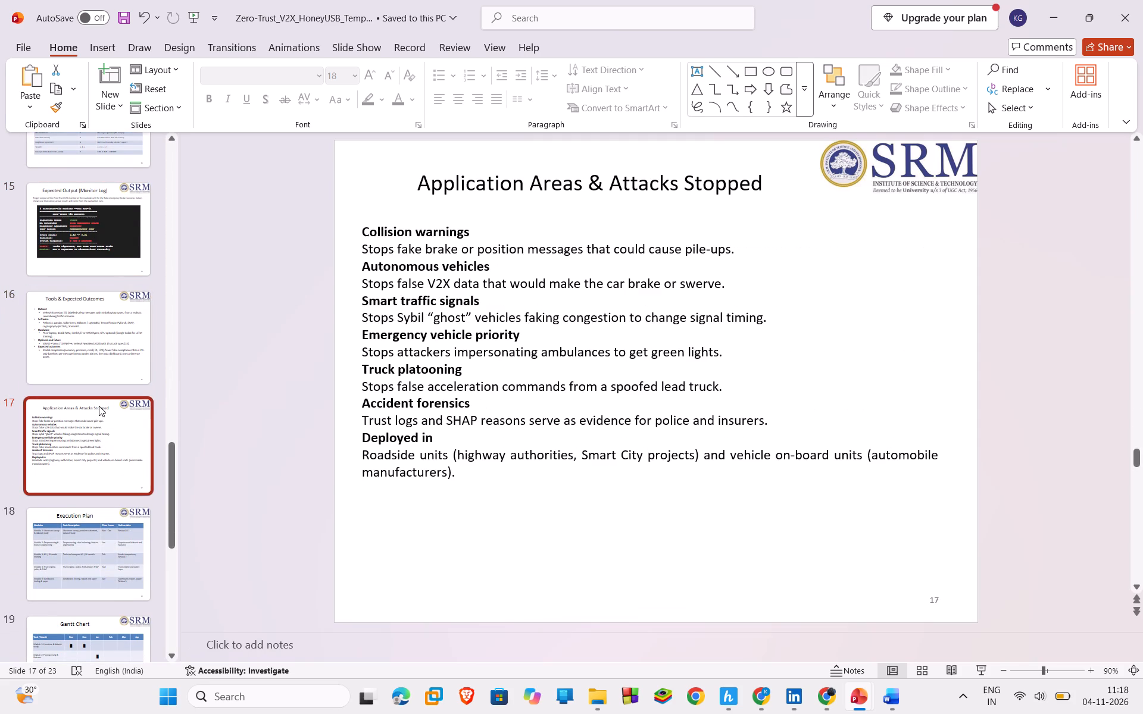
pyautogui.click(70, 566)
pyautogui.scroll(-1, 70, 566)
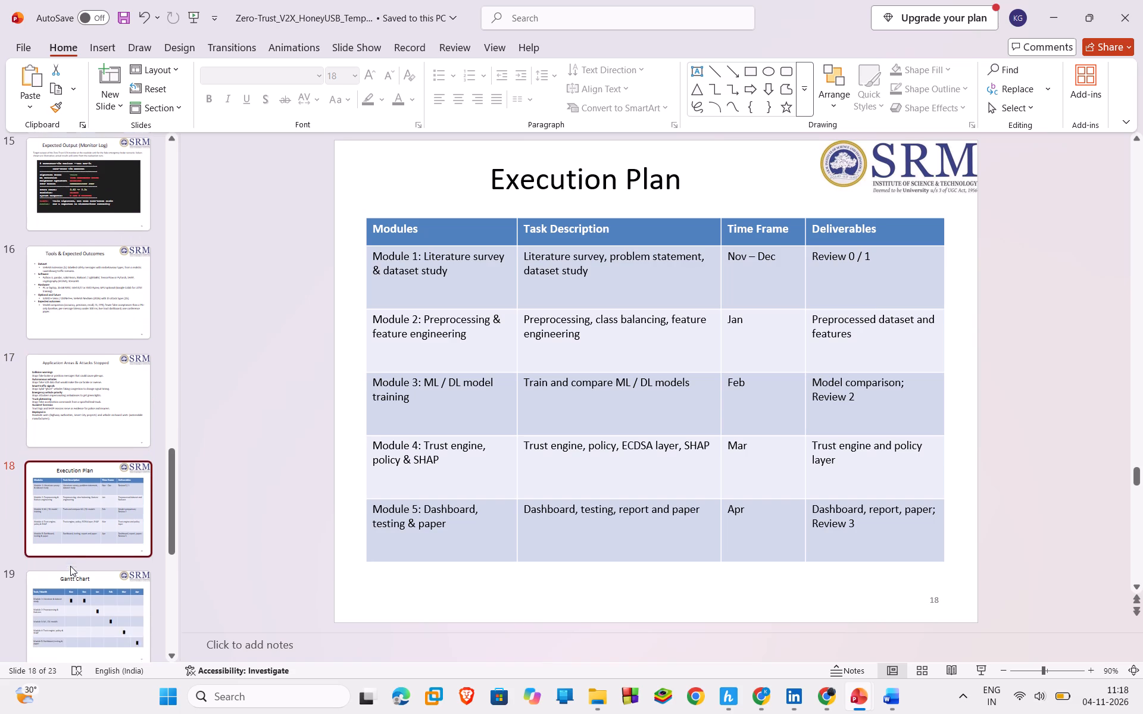
pyautogui.scroll(-1, 70, 566)
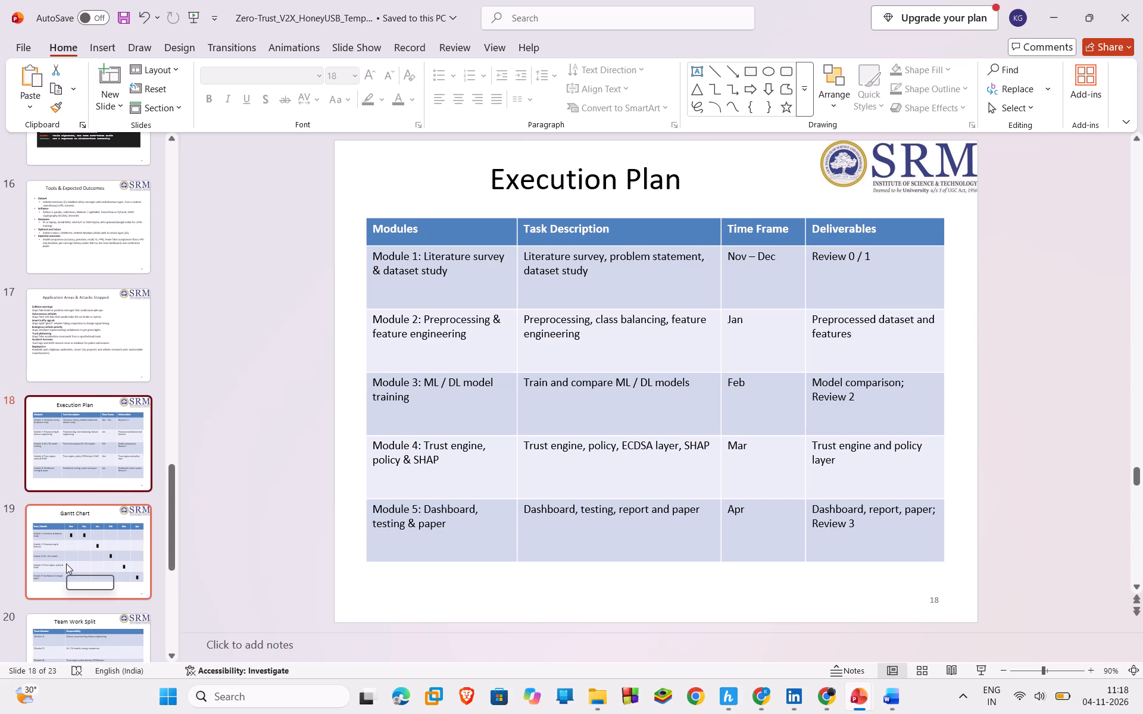
pyautogui.click(66, 563)
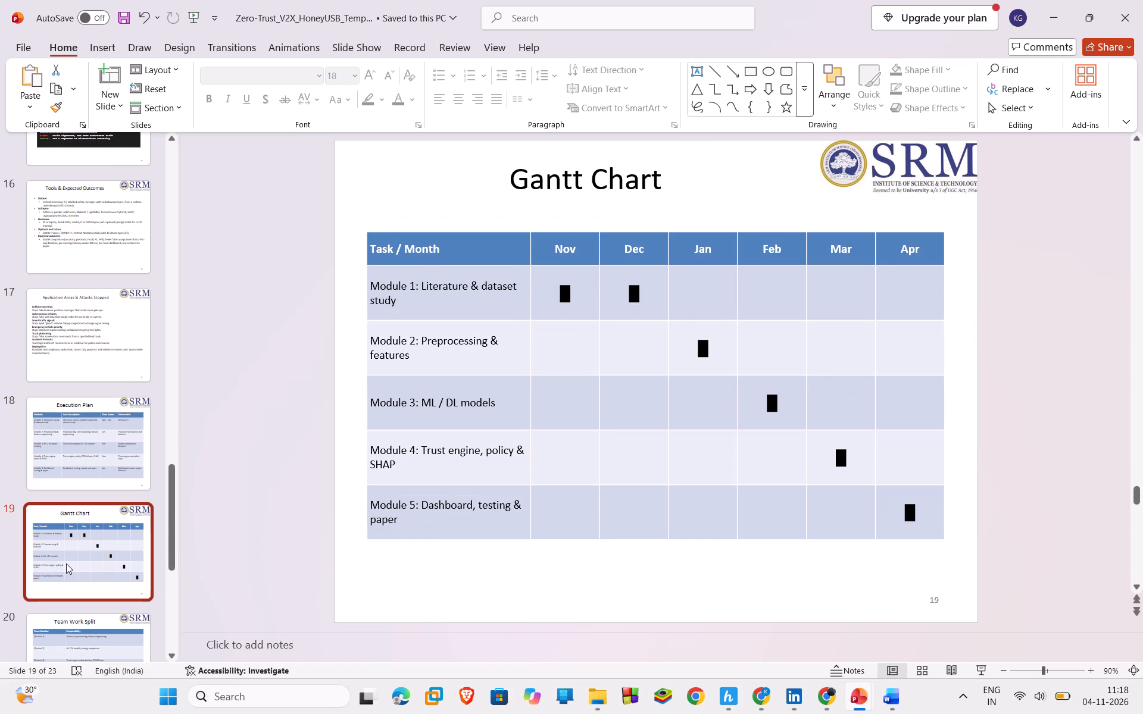
# Switch to the Zeroth Review deck and review slides 12 to 15, from the highway scenario to the tentative timeline and work split.
pyautogui.hotkey('alt', 'Tab')
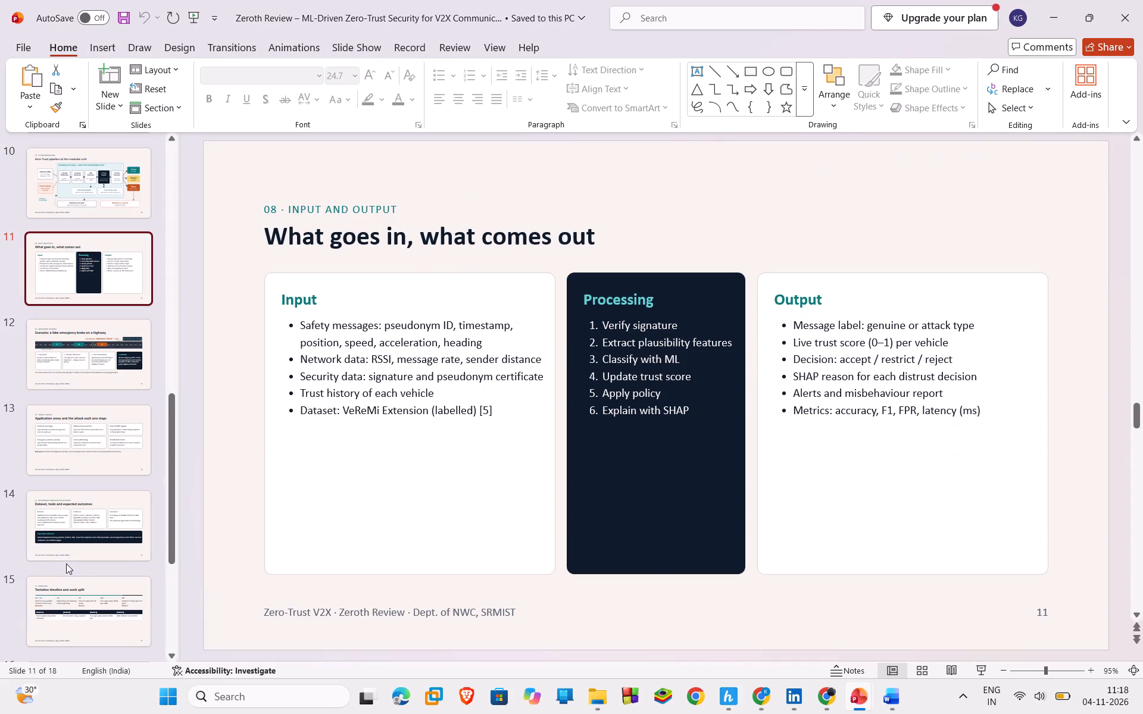
pyautogui.click(100, 362)
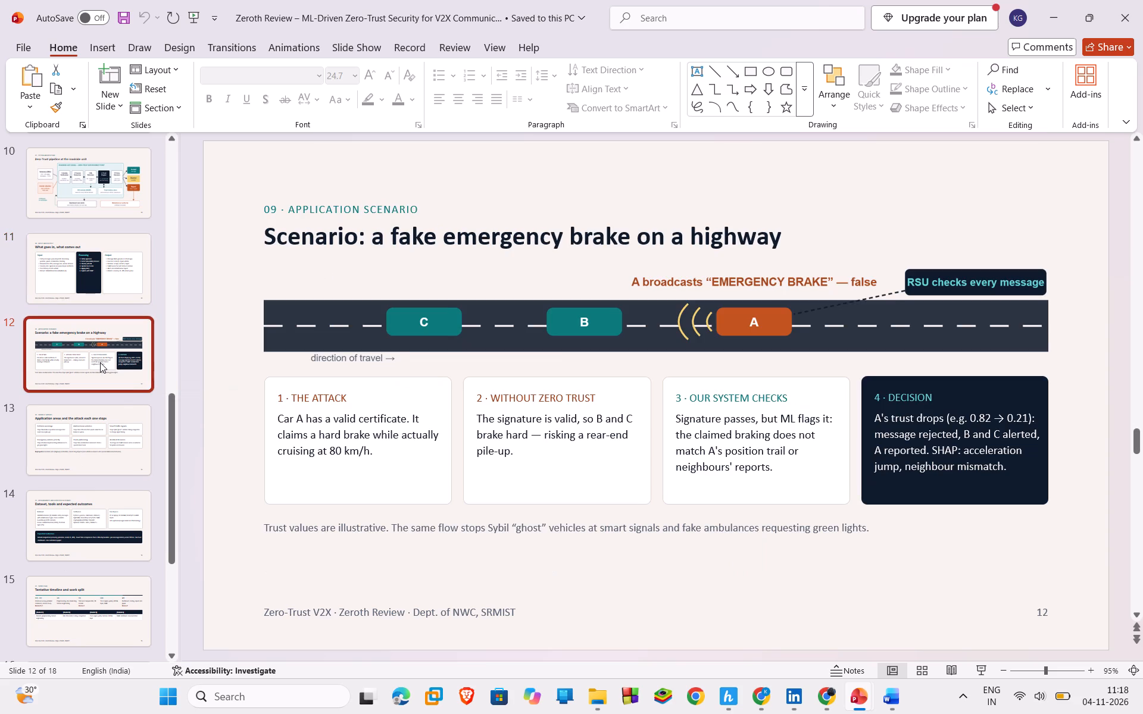
pyautogui.click(95, 453)
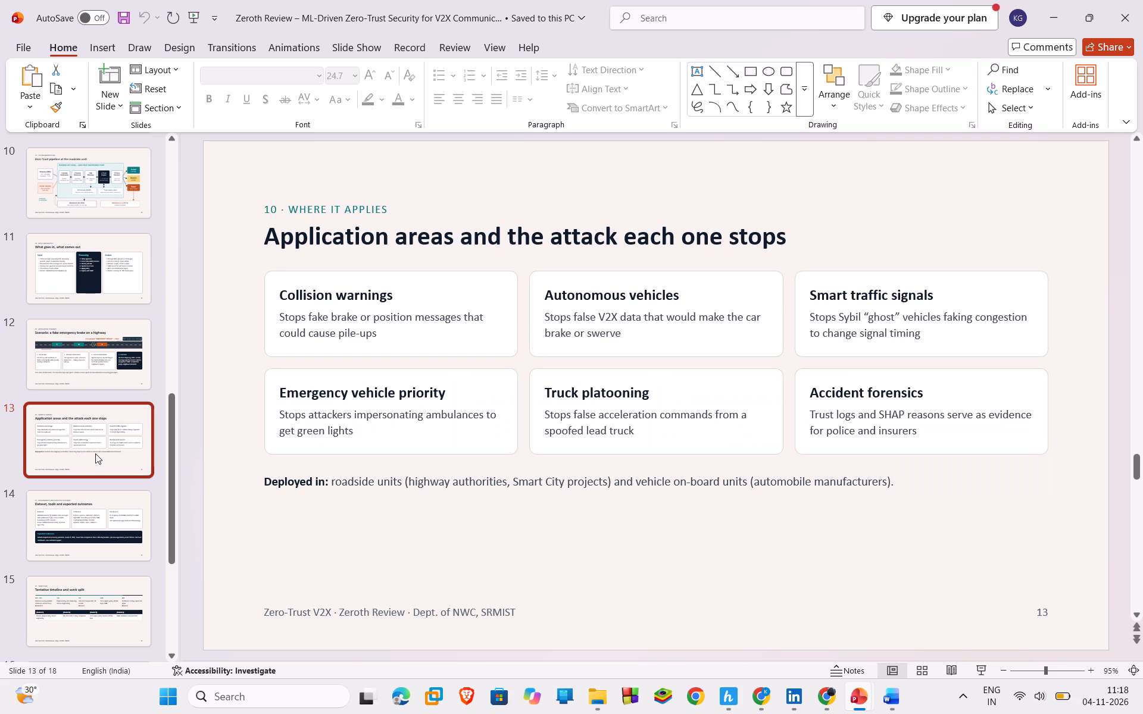
pyautogui.press('Down')
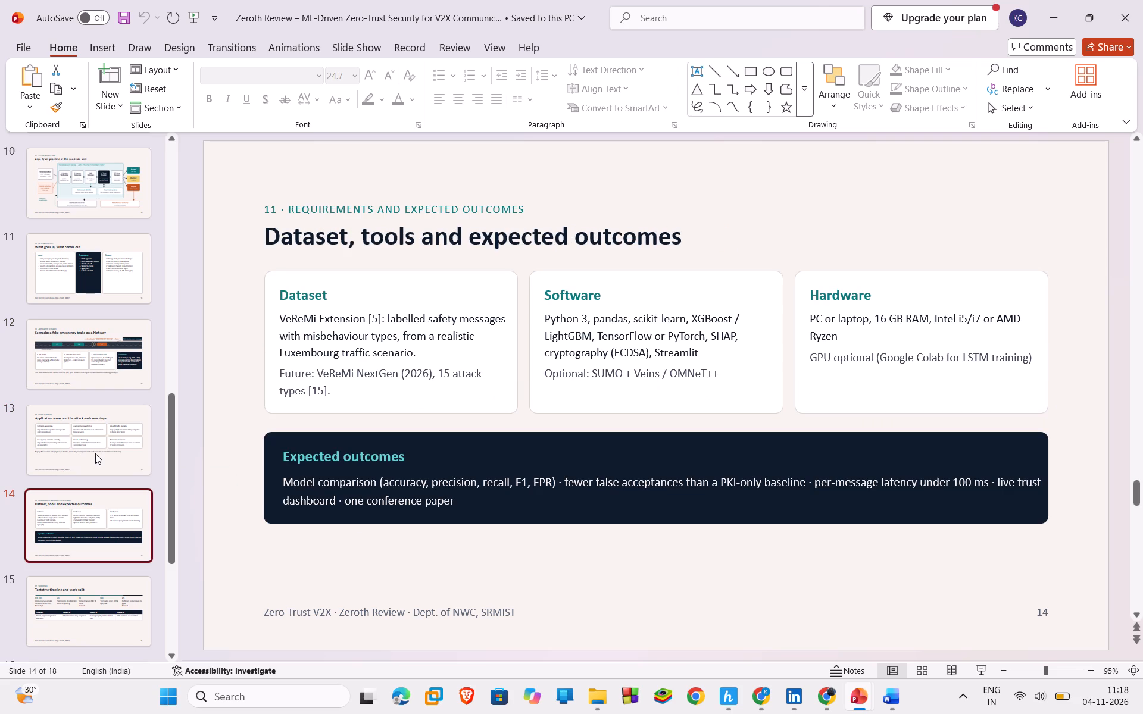
pyautogui.press('Down')
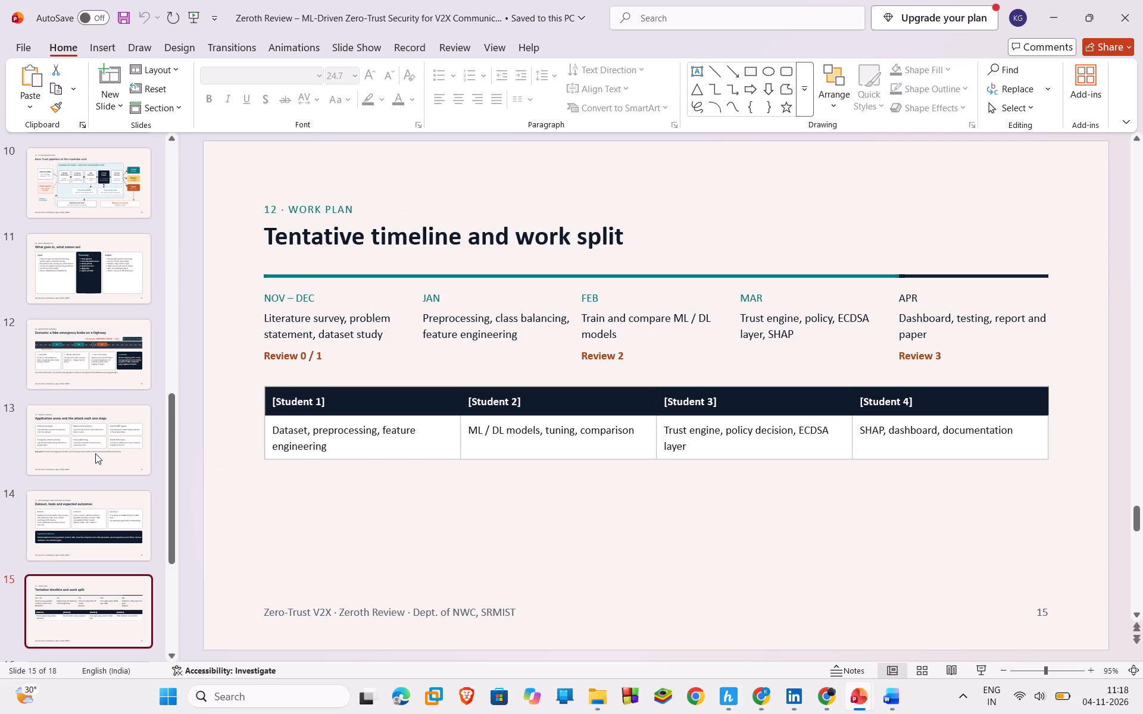
# Compare the HoneyUSB-template deck's Gantt Chart and Team Work Split slides with the Zeroth Review deck's timeline and work split slide.
pyautogui.hotkey('alt', 'Tab')
pyautogui.press('Down')
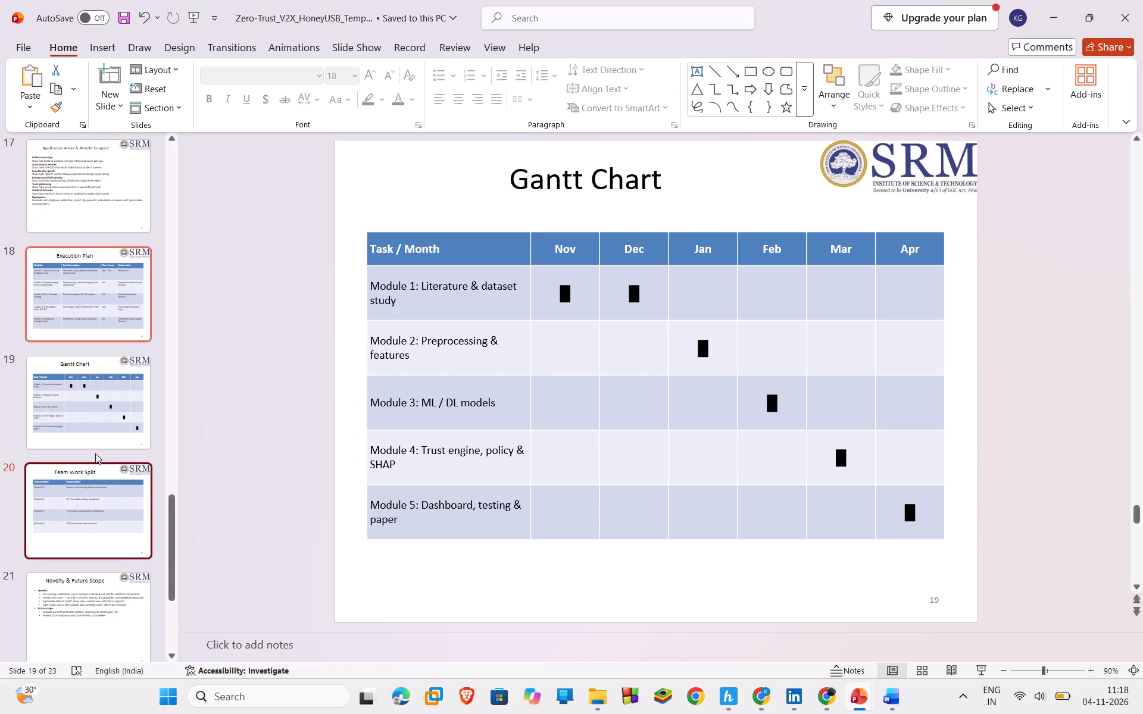
pyautogui.hotkey('alt', 'Tab')
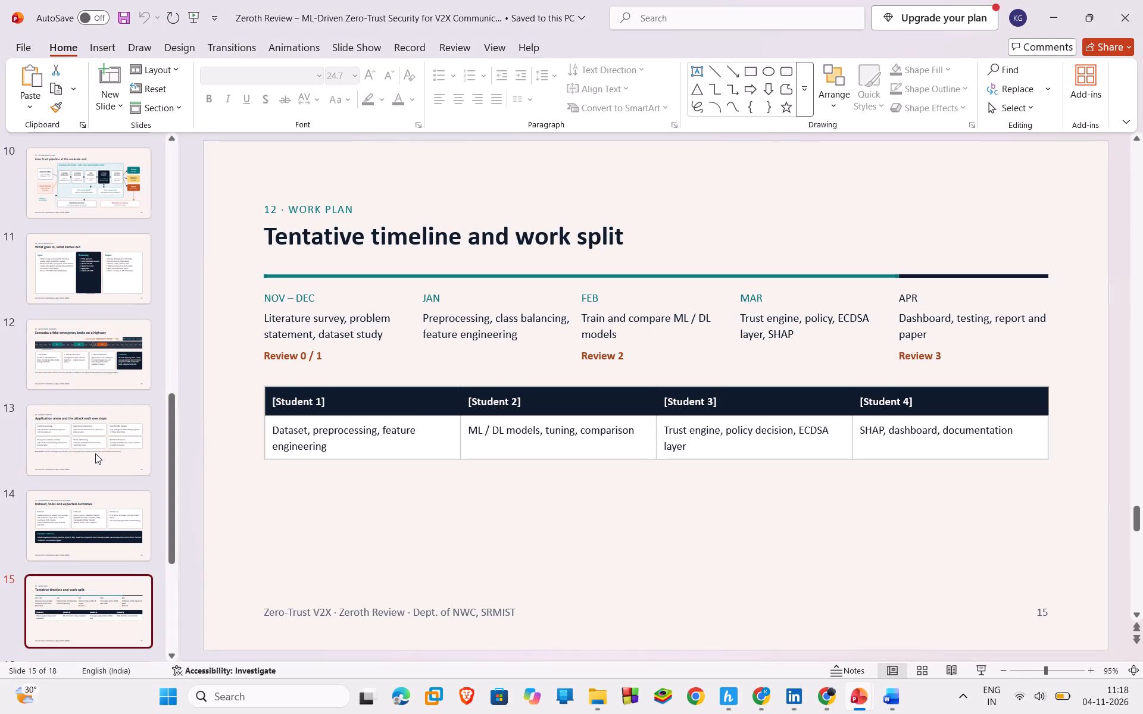
pyautogui.hotkey('alt', 'Tab')
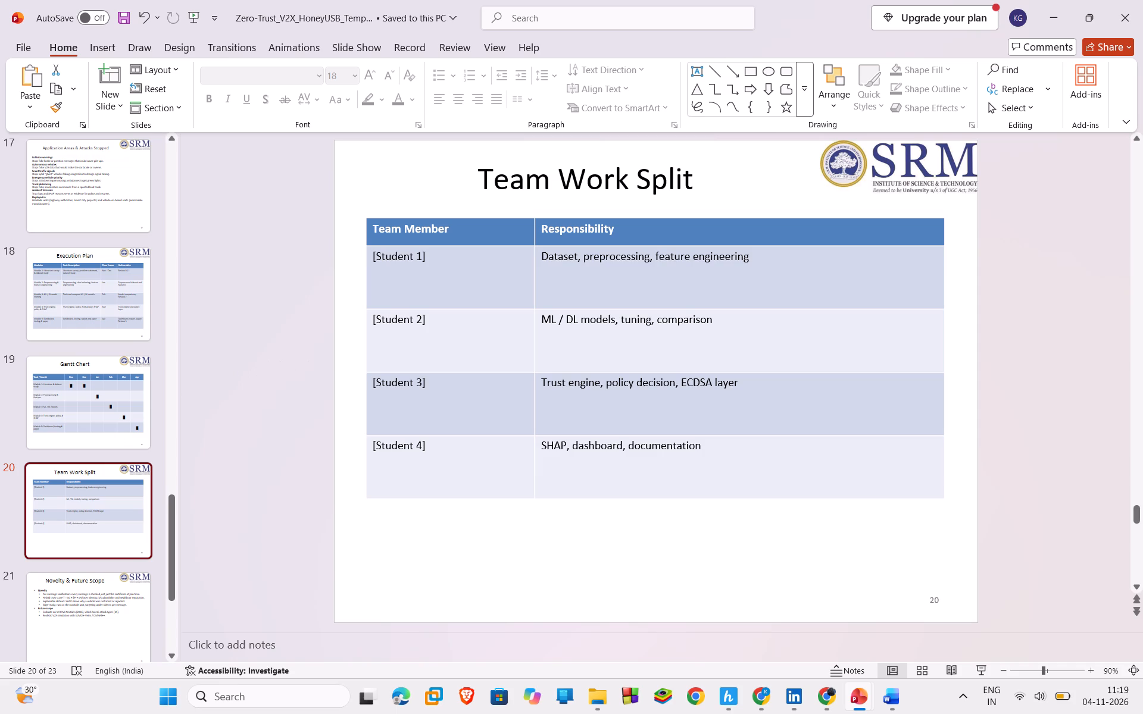
pyautogui.hotkey('alt', 'Tab')
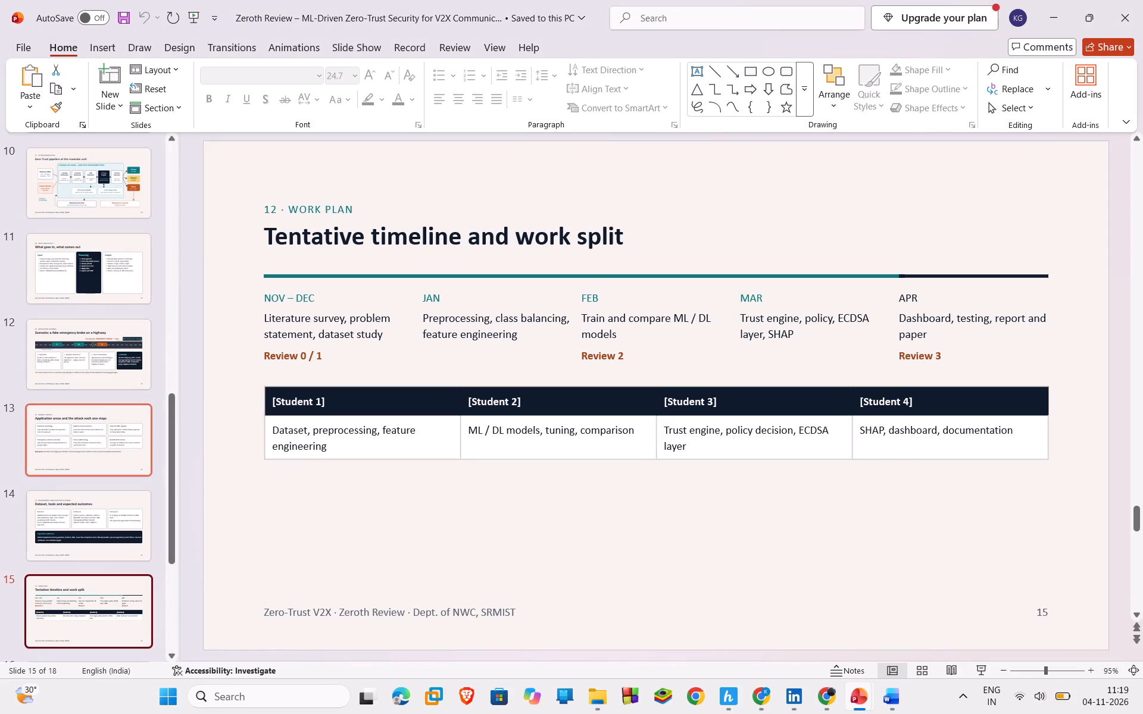
pyautogui.press('Tab')
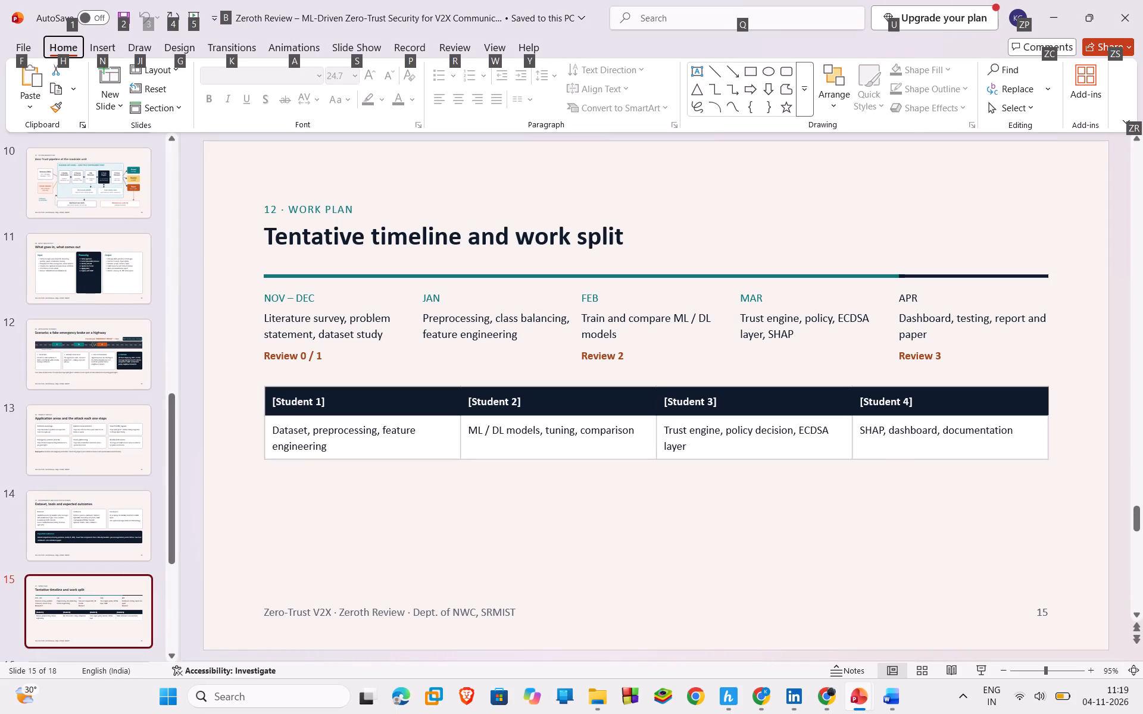
pyautogui.click(710, 226)
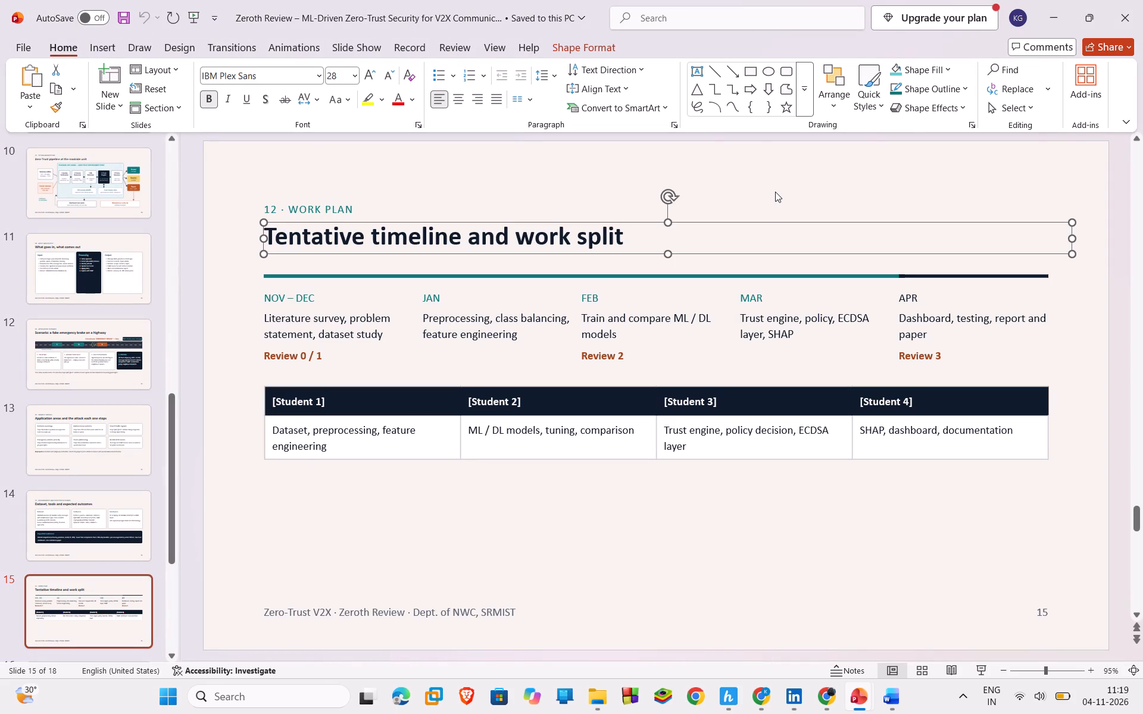
pyautogui.click(776, 191)
pyautogui.hotkey('alt', 'Tab')
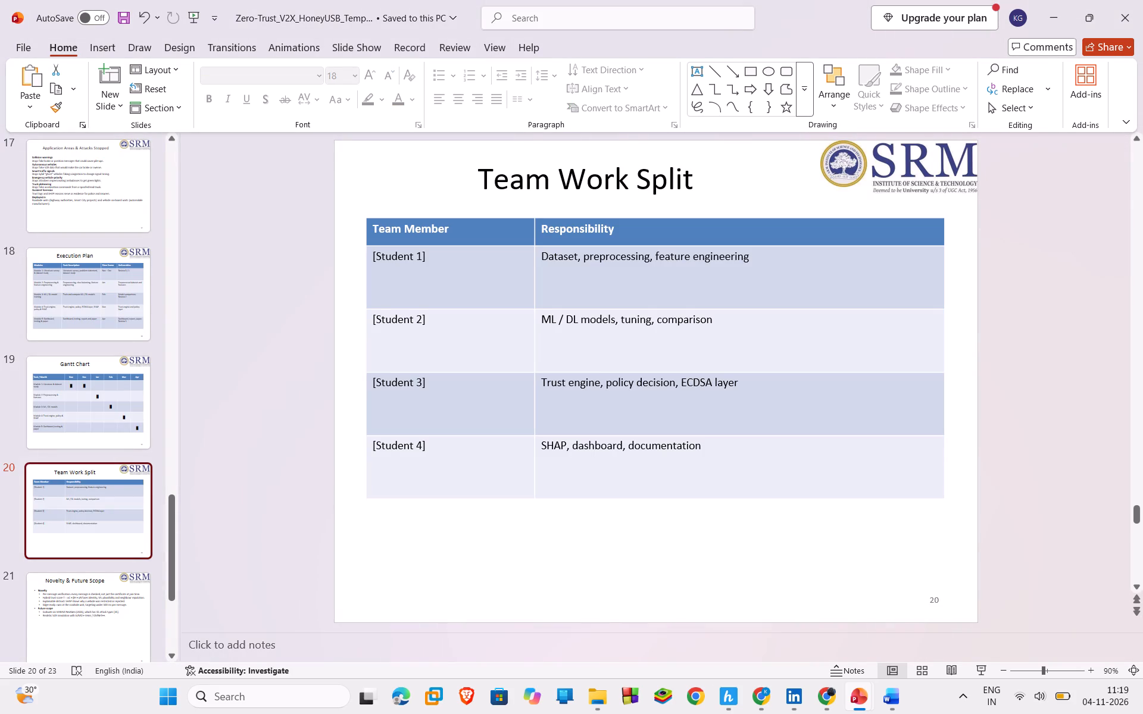
pyautogui.click(83, 416)
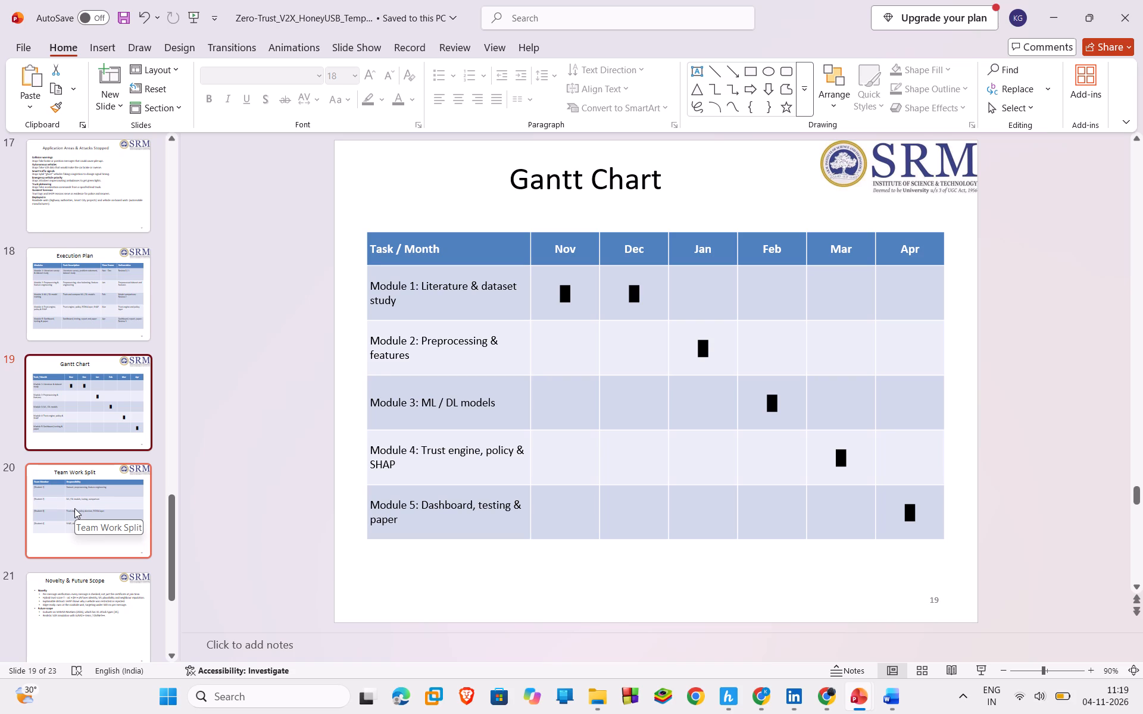
pyautogui.click(74, 508)
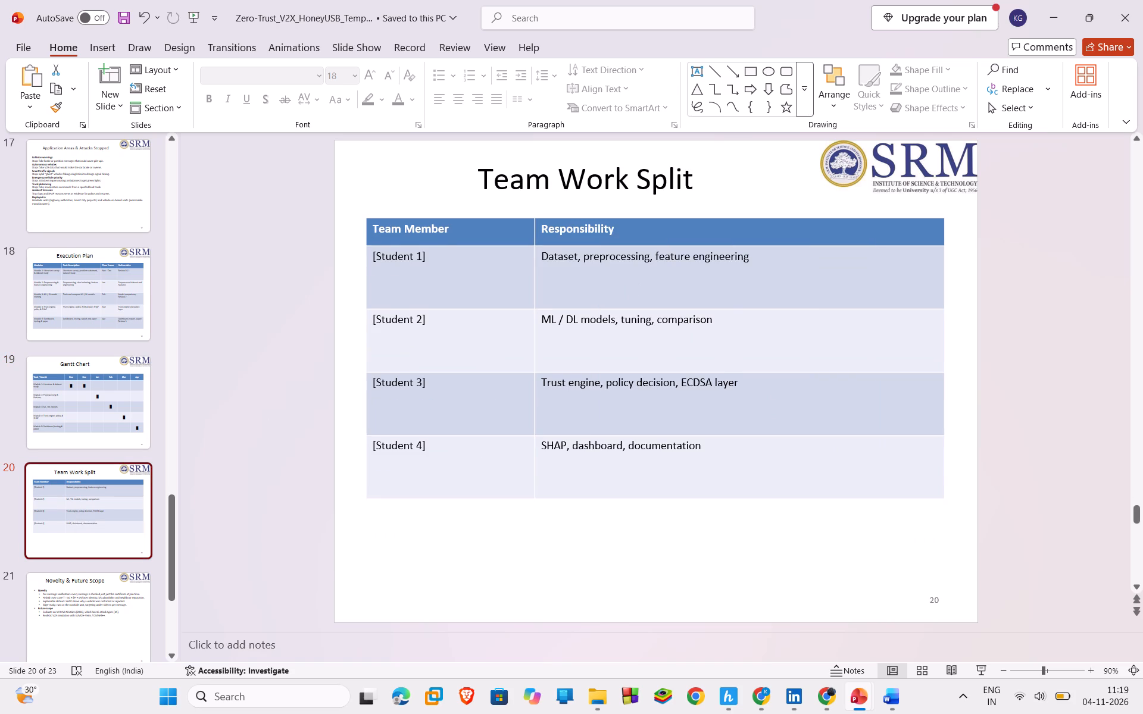
# Append Student 4's responsibilities "SHAP, dashboard, documentation" to Student 3's responsibilities on the Team Work Split slide, separated by a comma.
pyautogui.click(422, 258)
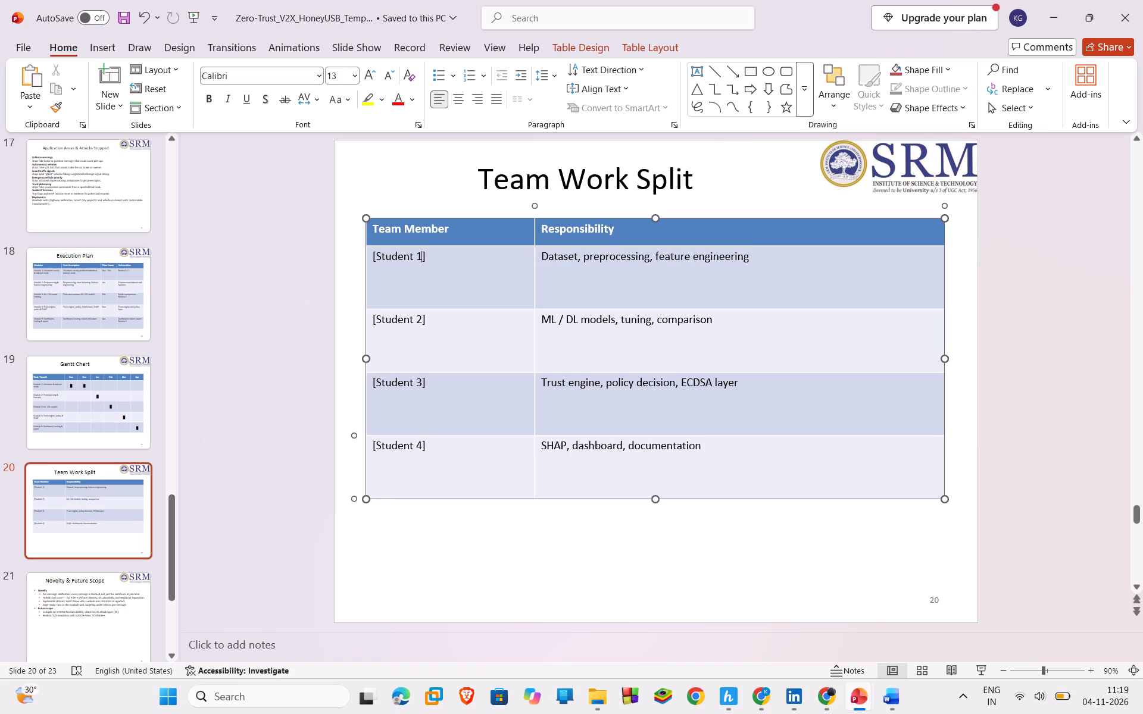
pyautogui.moveTo(704, 452); pyautogui.dragTo(545, 459)
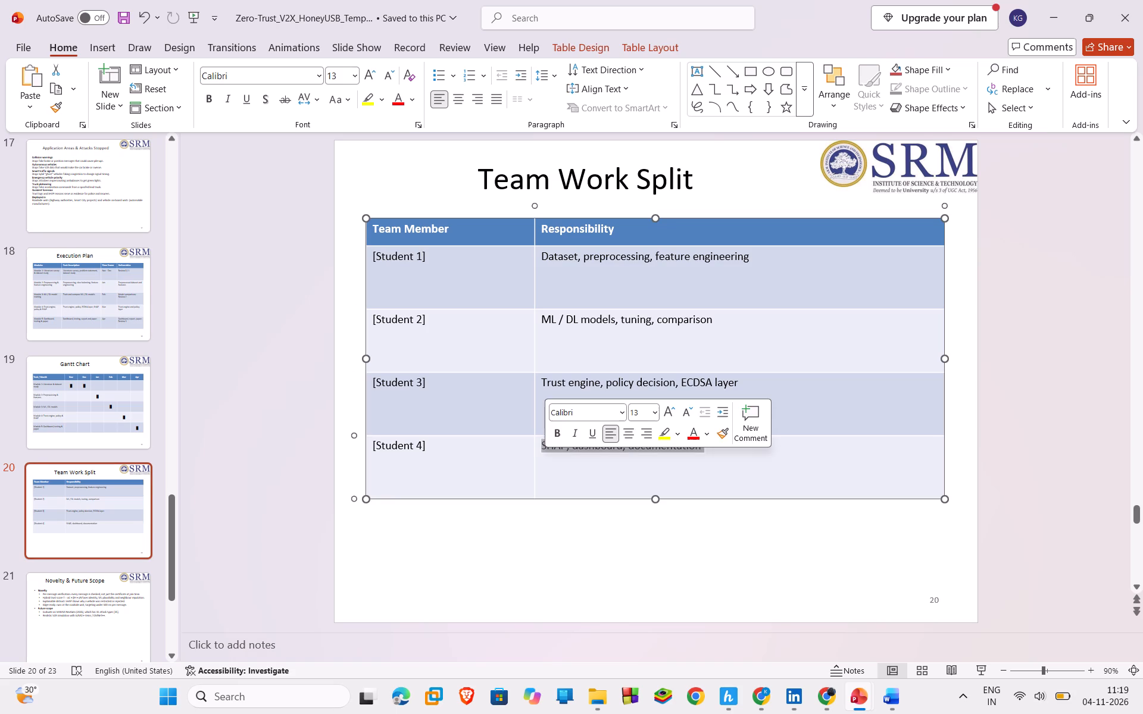
pyautogui.hotkey('ctrl', 'c')
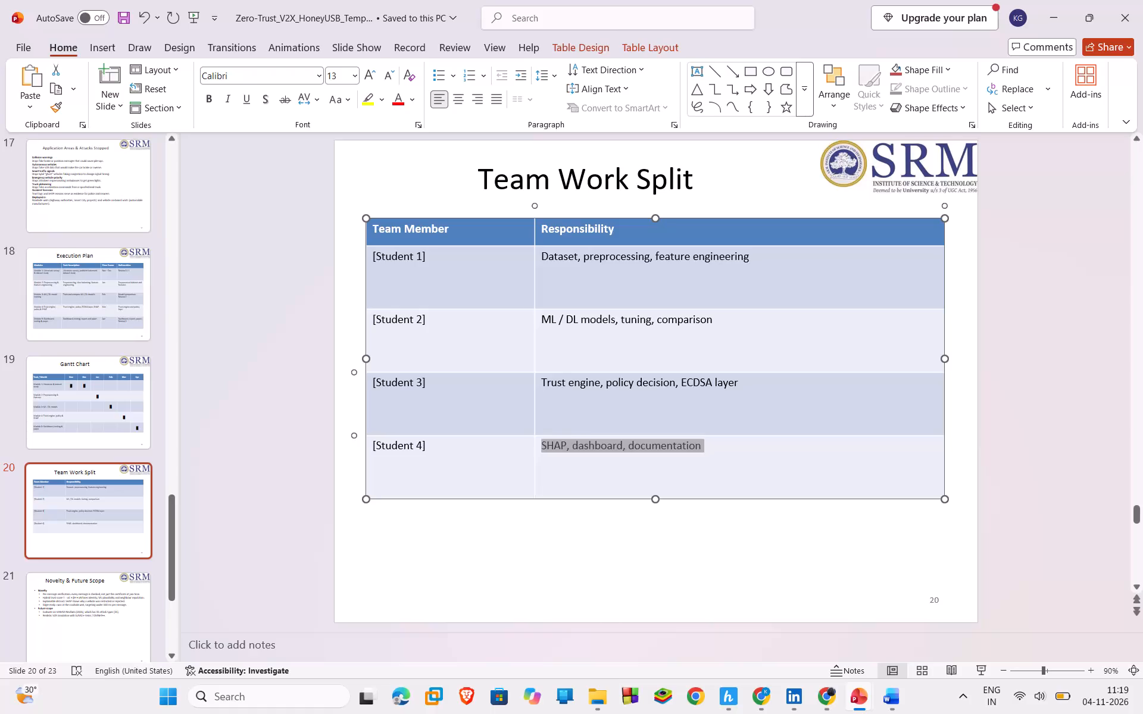
pyautogui.click(750, 382)
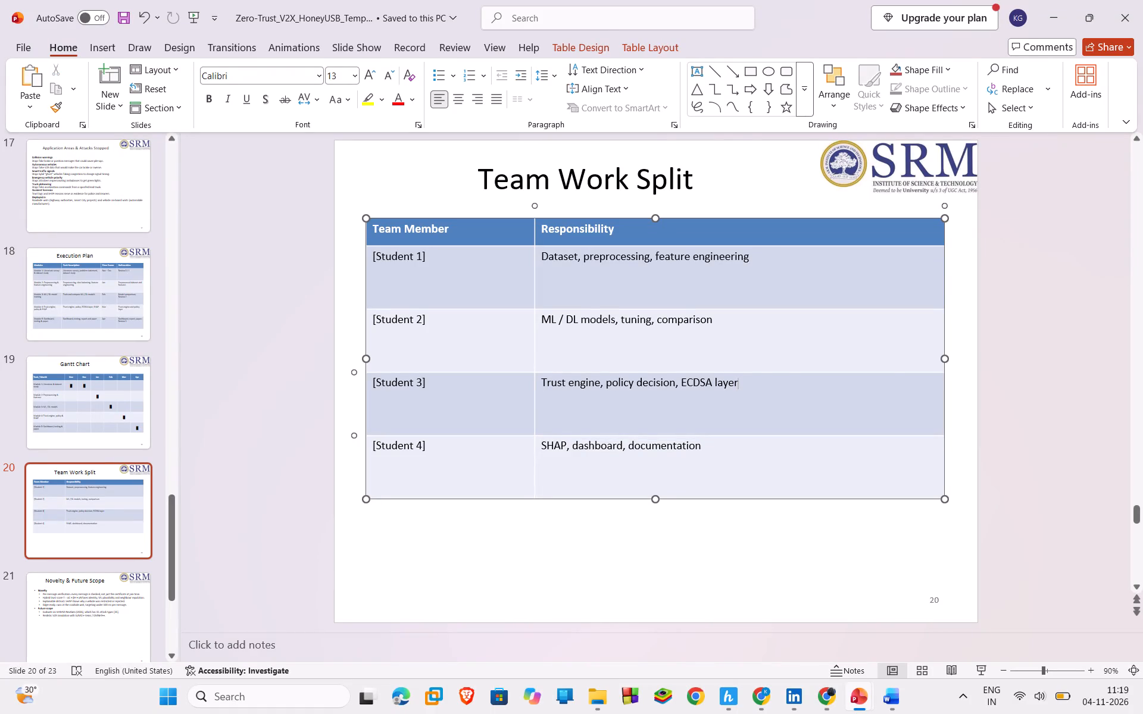
pyautogui.hotkey('ctrl', 'v')
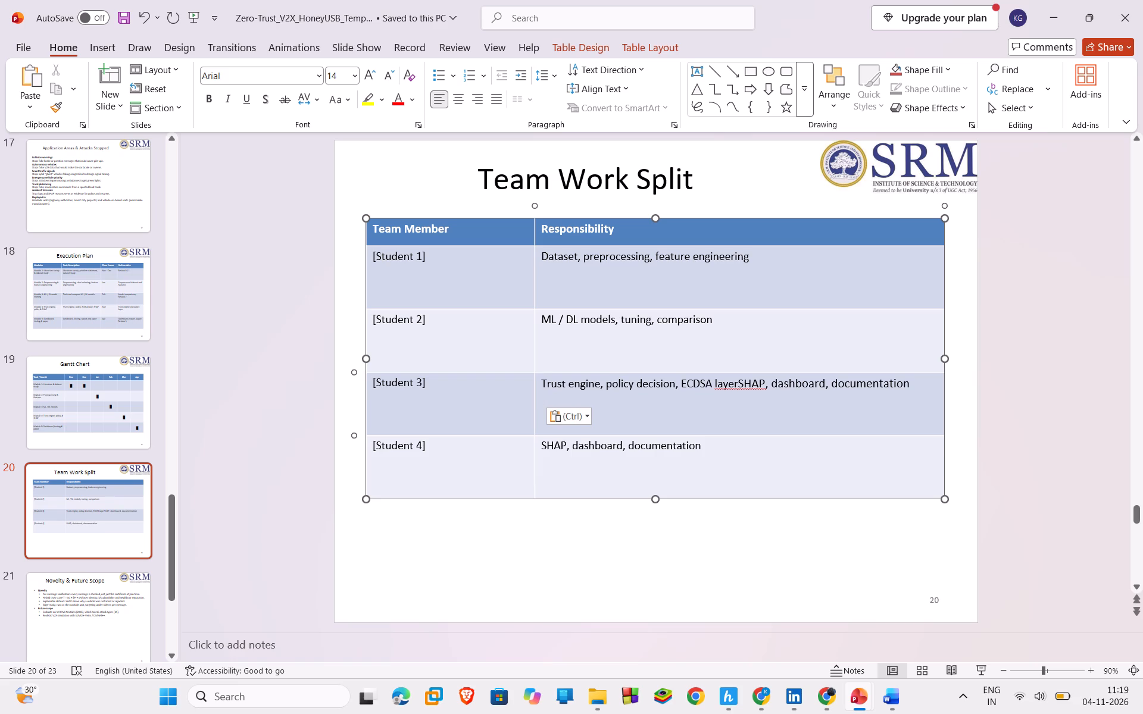
pyautogui.click(741, 384)
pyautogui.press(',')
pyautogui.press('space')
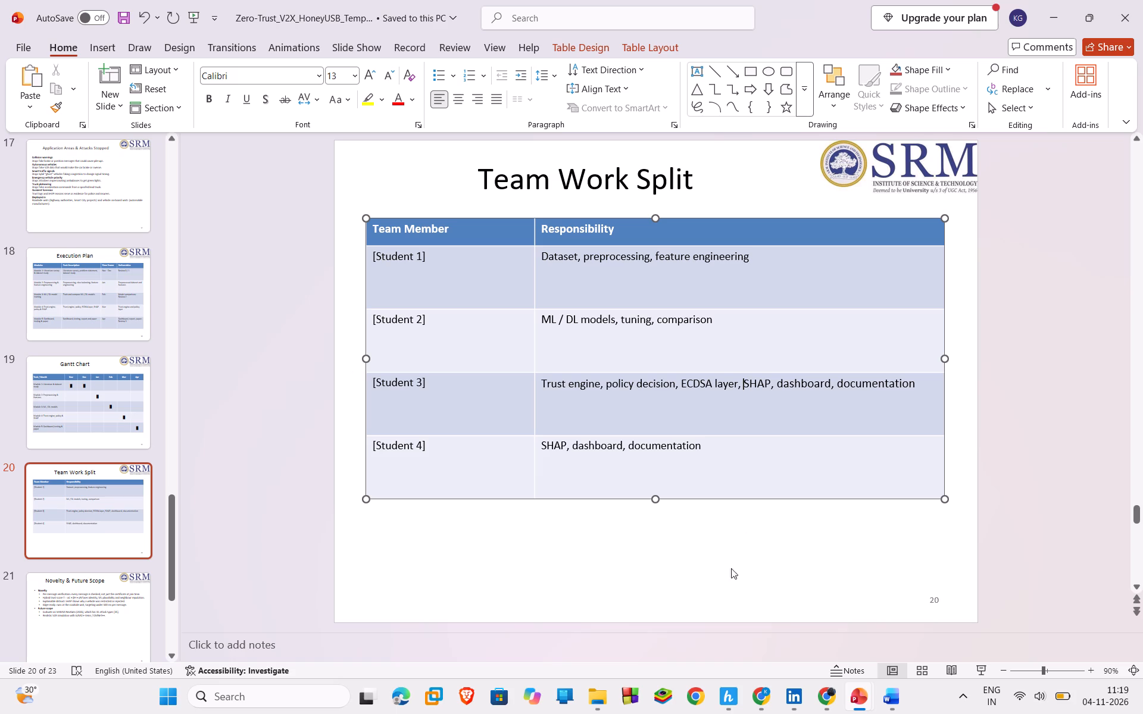
# Clear the "[Student 4]" label from the last row of the Team Work Split table.
pyautogui.click(474, 462)
pyautogui.rightClick(474, 462)
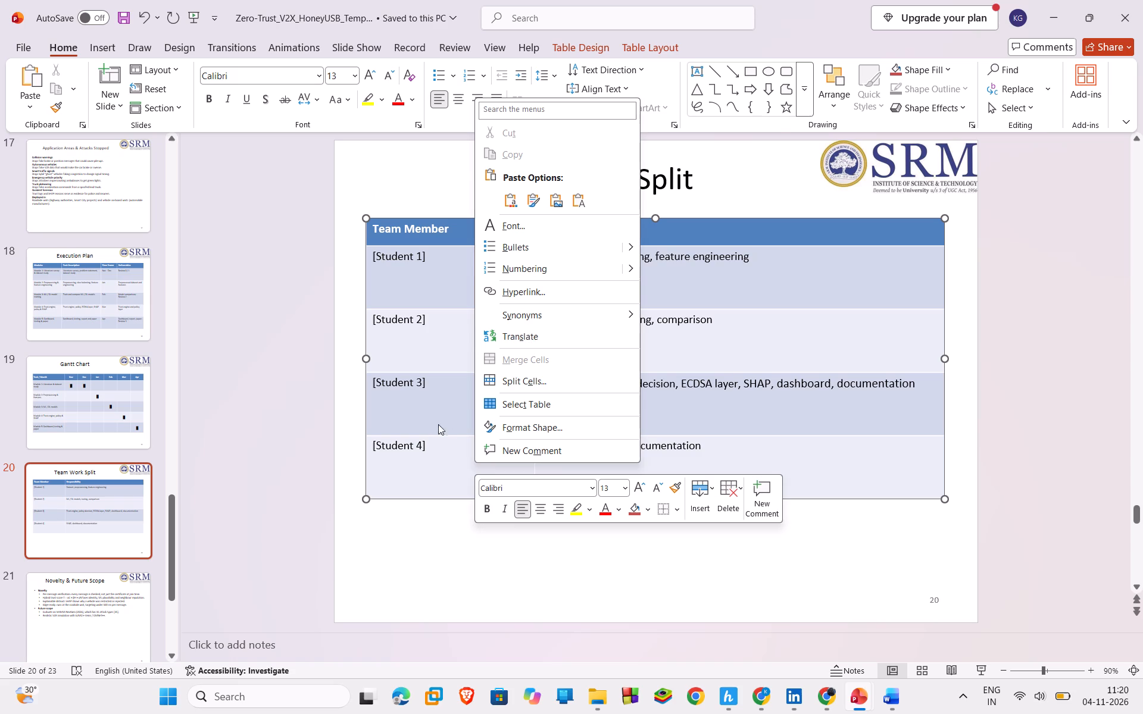
pyautogui.click(402, 483)
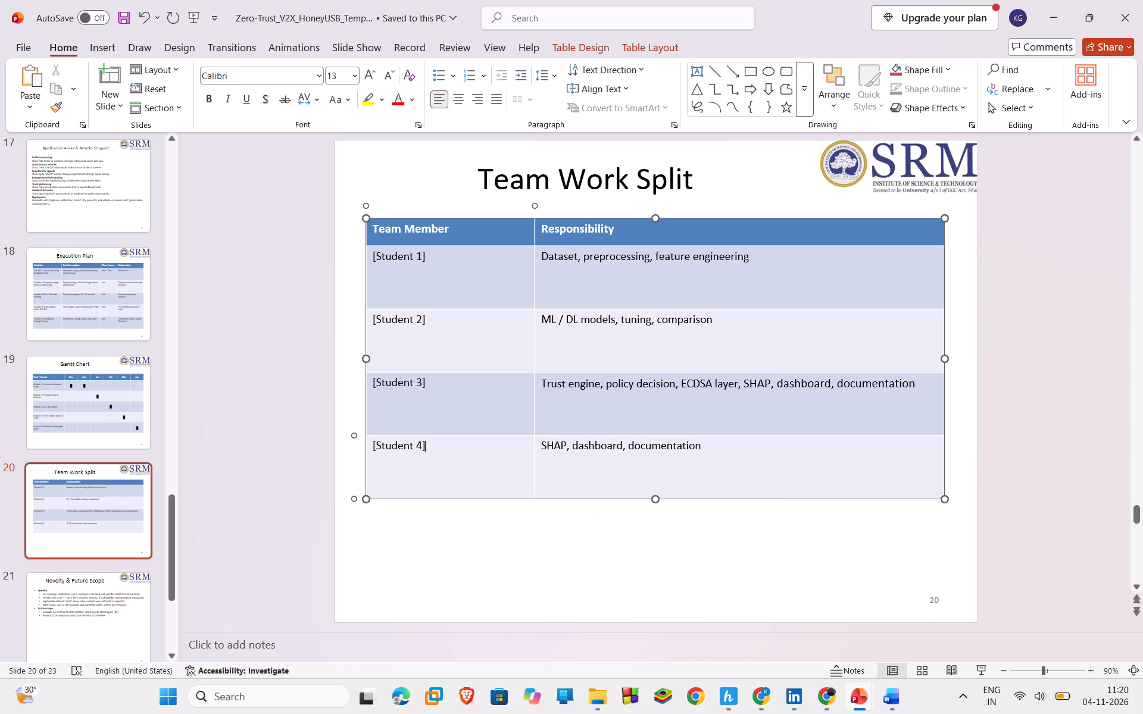
pyautogui.click(461, 452)
pyautogui.press('BackSpace')
pyautogui.press('BackSpace')
pyautogui.press('BackSpace')
pyautogui.press('BackSpace')
pyautogui.press('BackSpace')
pyautogui.press('BackSpace')
pyautogui.press('BackSpace')
pyautogui.press('BackSpace')
pyautogui.press('BackSpace')
pyautogui.press('BackSpace')
pyautogui.press('BackSpace')
pyautogui.press('BackSpace')
# Clear "SHAP, dashboard, documentation" from the responsibility cell in the last row of the Team Work Split table.
pyautogui.click(696, 447)
pyautogui.press('Right')
pyautogui.press('BackSpace')
pyautogui.press('BackSpace')
pyautogui.press('BackSpace')
pyautogui.press('BackSpace')
pyautogui.press('BackSpace')
pyautogui.press('BackSpace')
pyautogui.press('BackSpace')
pyautogui.press('BackSpace')
pyautogui.press('BackSpace')
pyautogui.press('BackSpace')
pyautogui.press('BackSpace')
pyautogui.press('BackSpace')
pyautogui.press('BackSpace')
pyautogui.press('BackSpace')
pyautogui.press('BackSpace')
pyautogui.press('BackSpace')
pyautogui.press('BackSpace')
pyautogui.press('BackSpace')
pyautogui.press('BackSpace')
pyautogui.press('BackSpace')
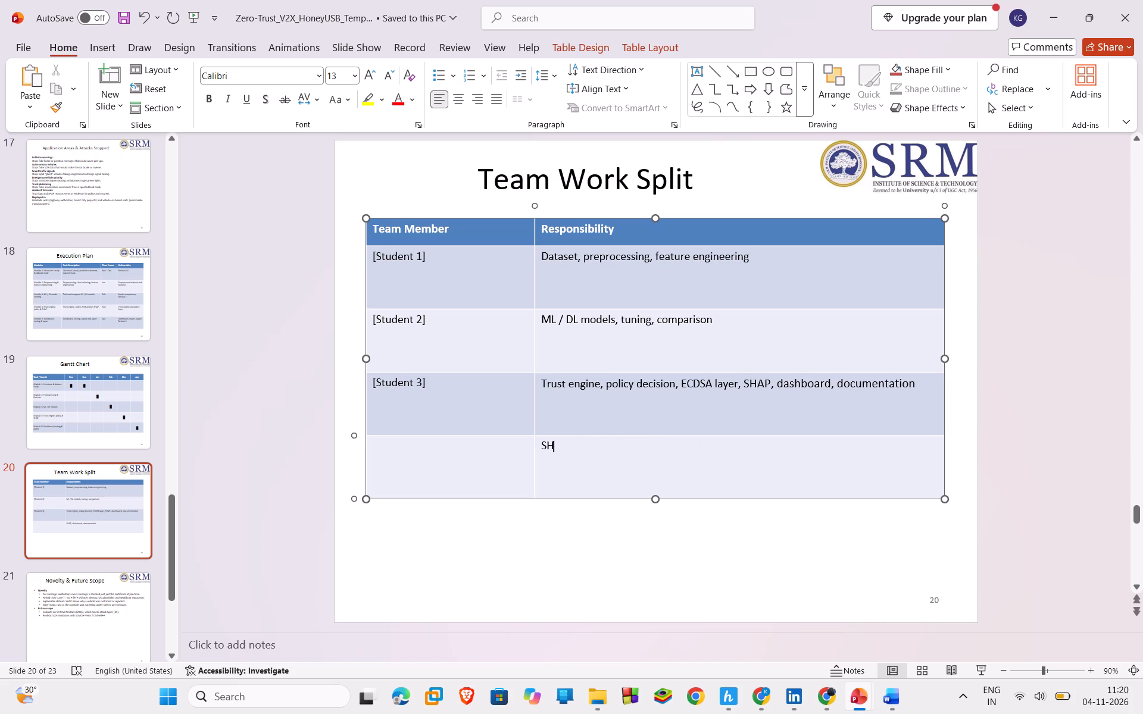
pyautogui.hotkey('ctrl', 'a')
pyautogui.hotkey('ctrl', 'BackSpace')
pyautogui.hotkey('ctrl', 'z')
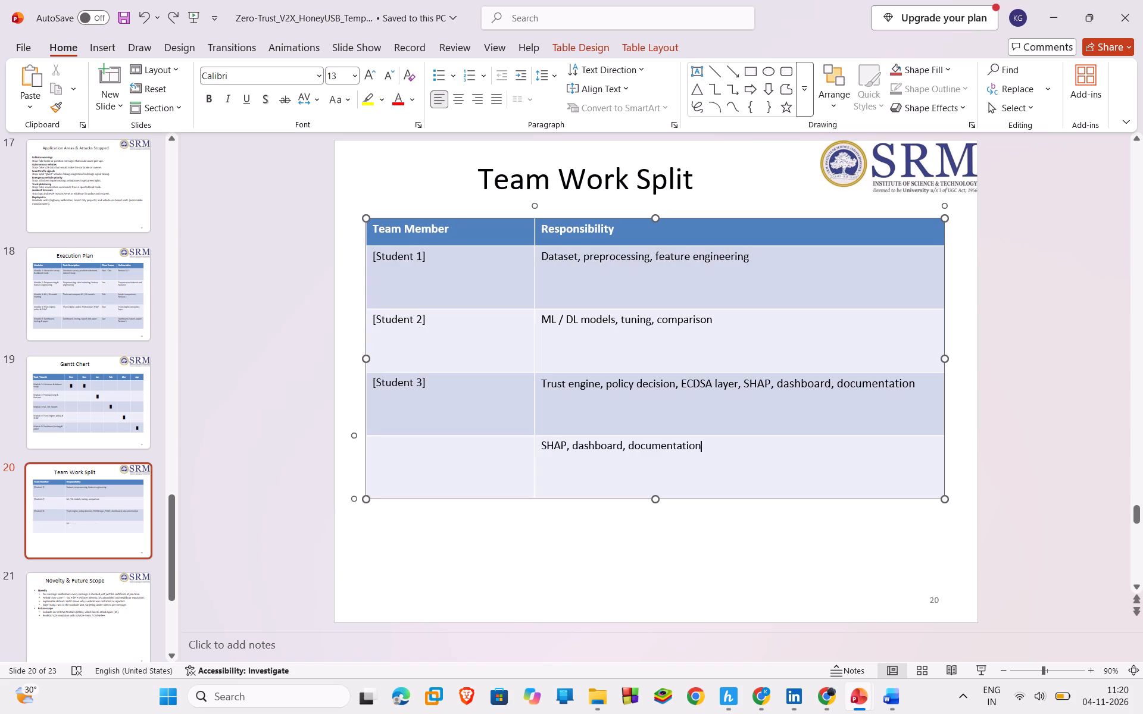
pyautogui.moveTo(714, 447); pyautogui.dragTo(542, 439)
pyautogui.press('BackSpace')
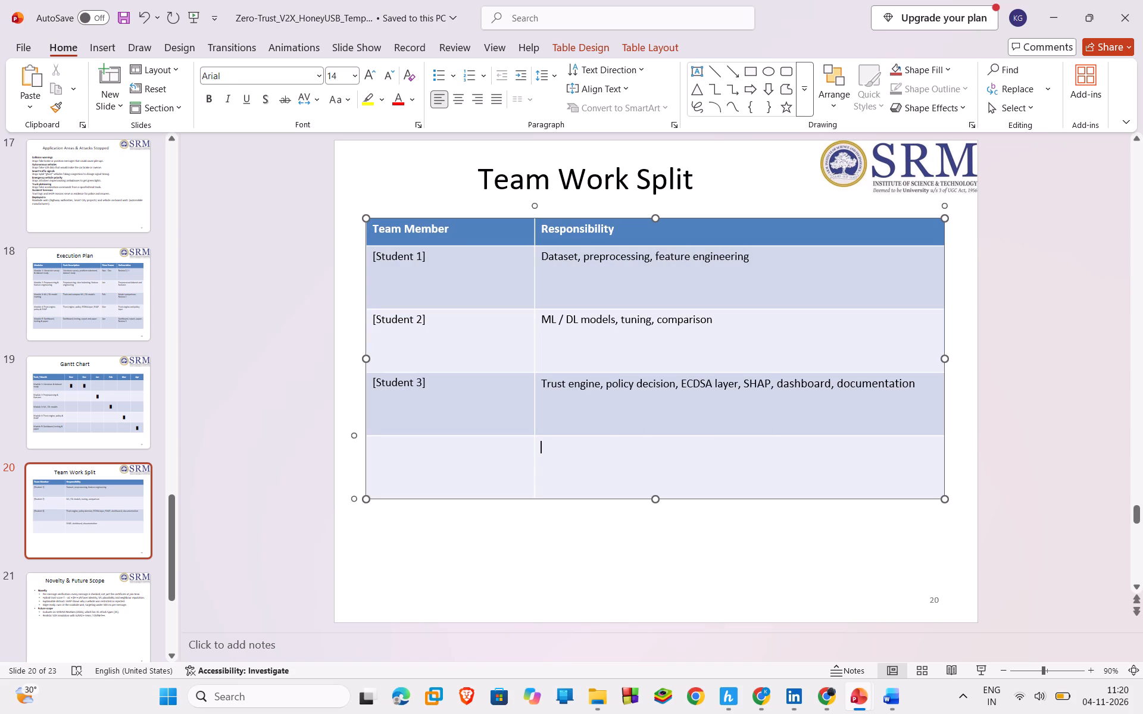
pyautogui.press('BackSpace')
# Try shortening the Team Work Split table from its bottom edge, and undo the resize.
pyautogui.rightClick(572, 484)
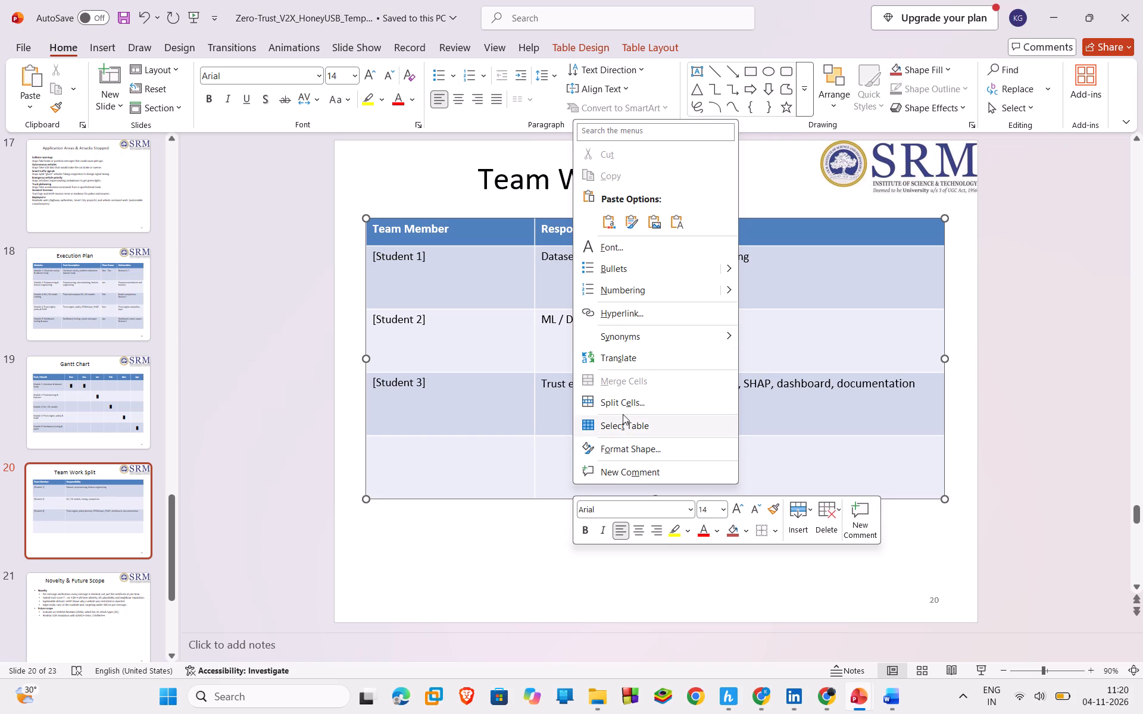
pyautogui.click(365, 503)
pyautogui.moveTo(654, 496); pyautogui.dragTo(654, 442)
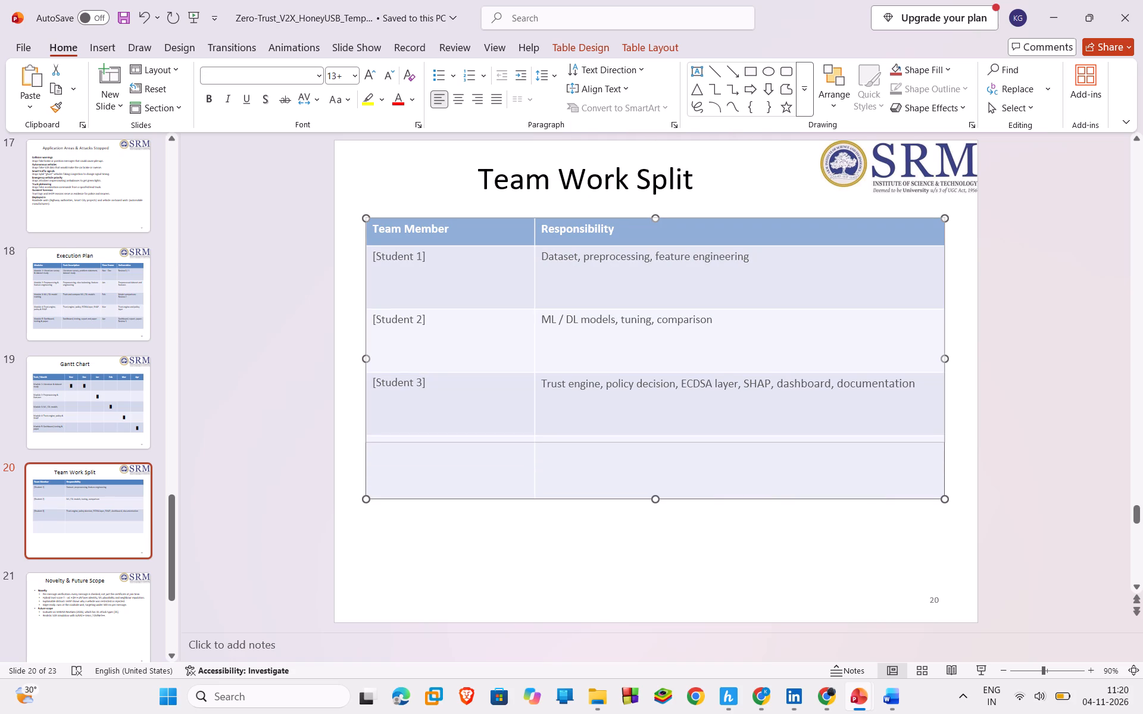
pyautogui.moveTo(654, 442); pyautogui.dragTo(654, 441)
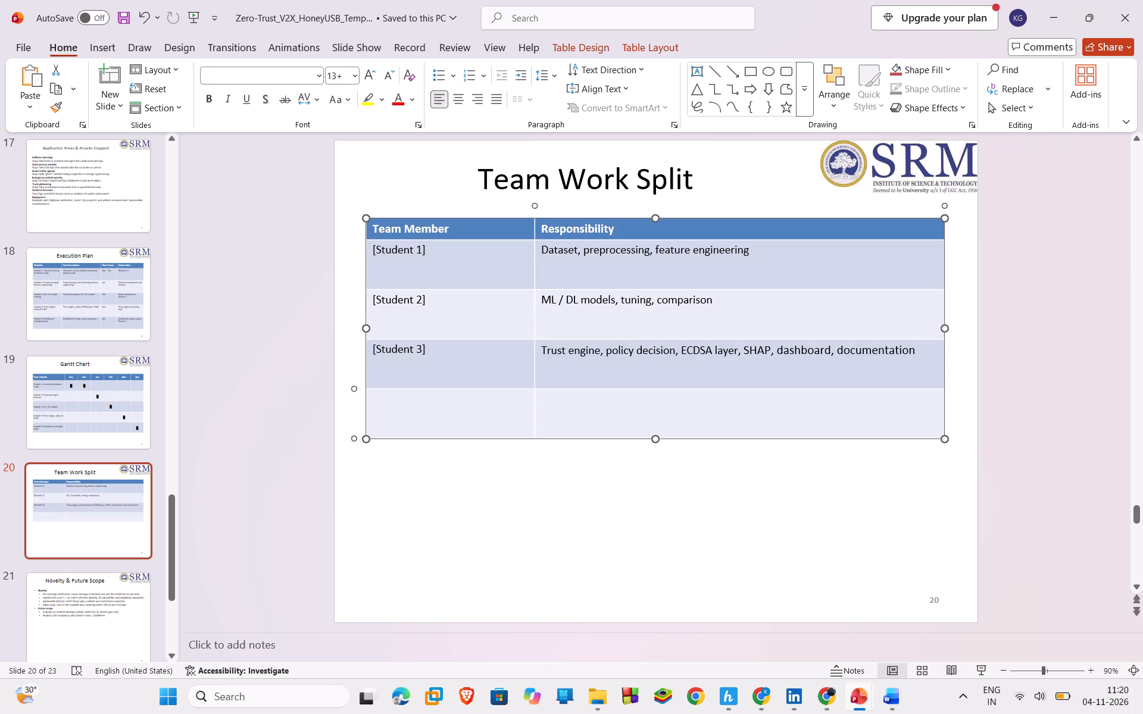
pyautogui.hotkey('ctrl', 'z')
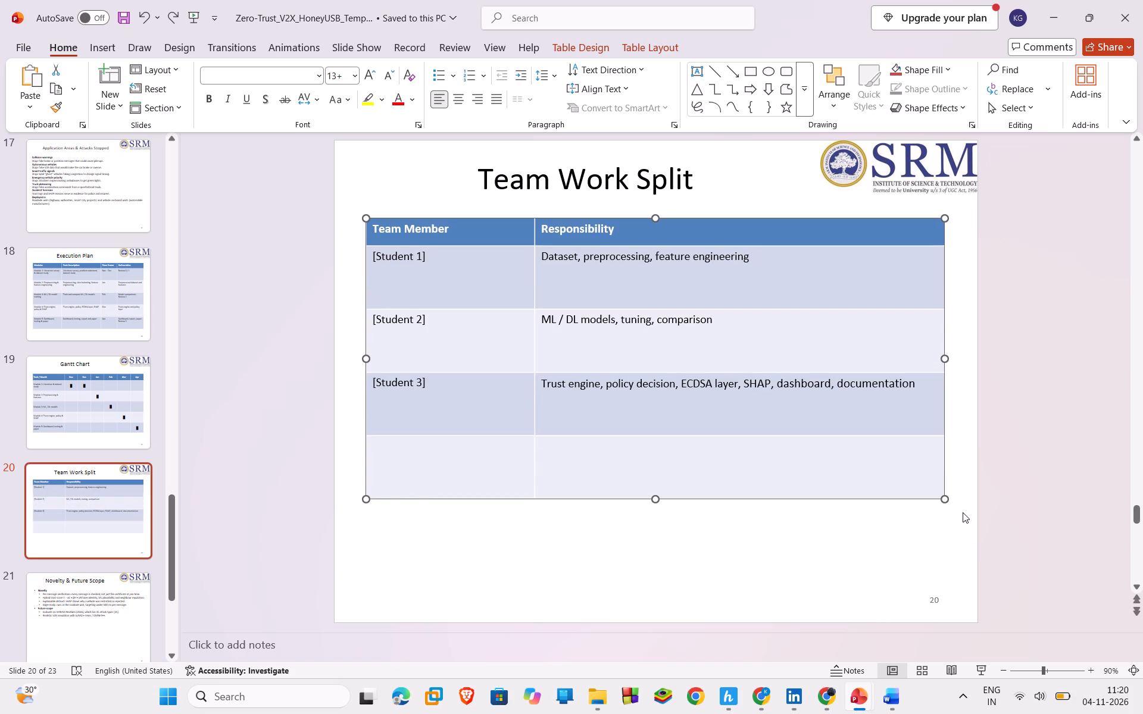
# Delete the empty last row of the Team Work Split table.
pyautogui.click(494, 456)
pyautogui.click(107, 48)
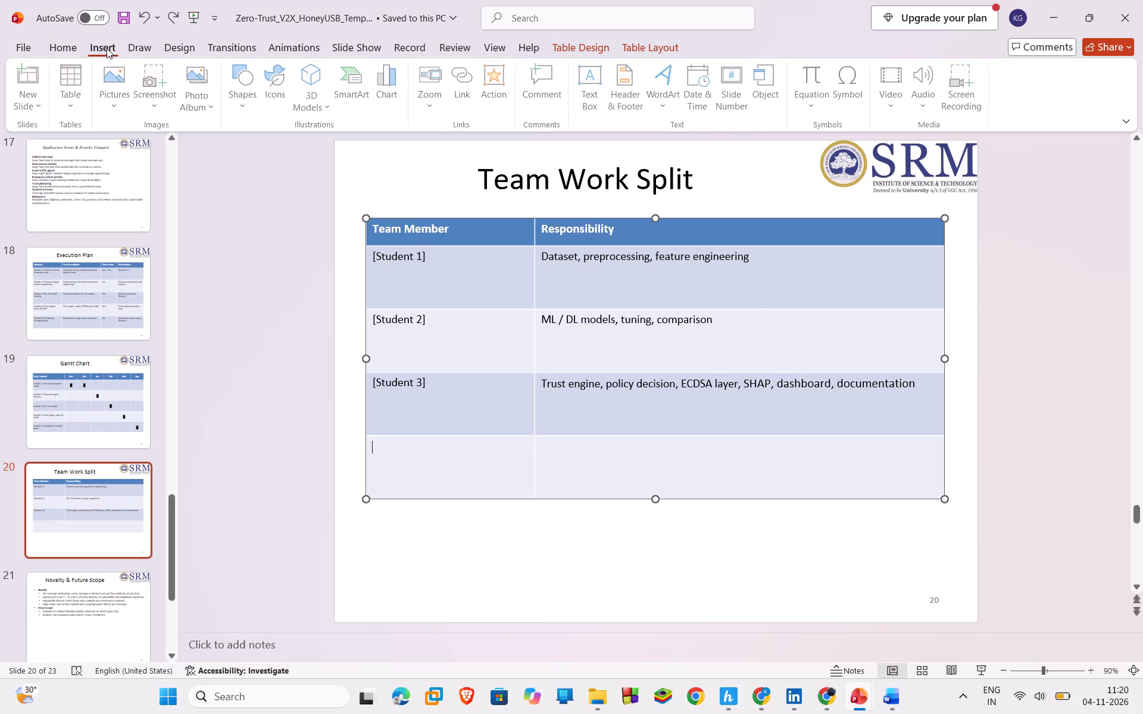
pyautogui.click(448, 488)
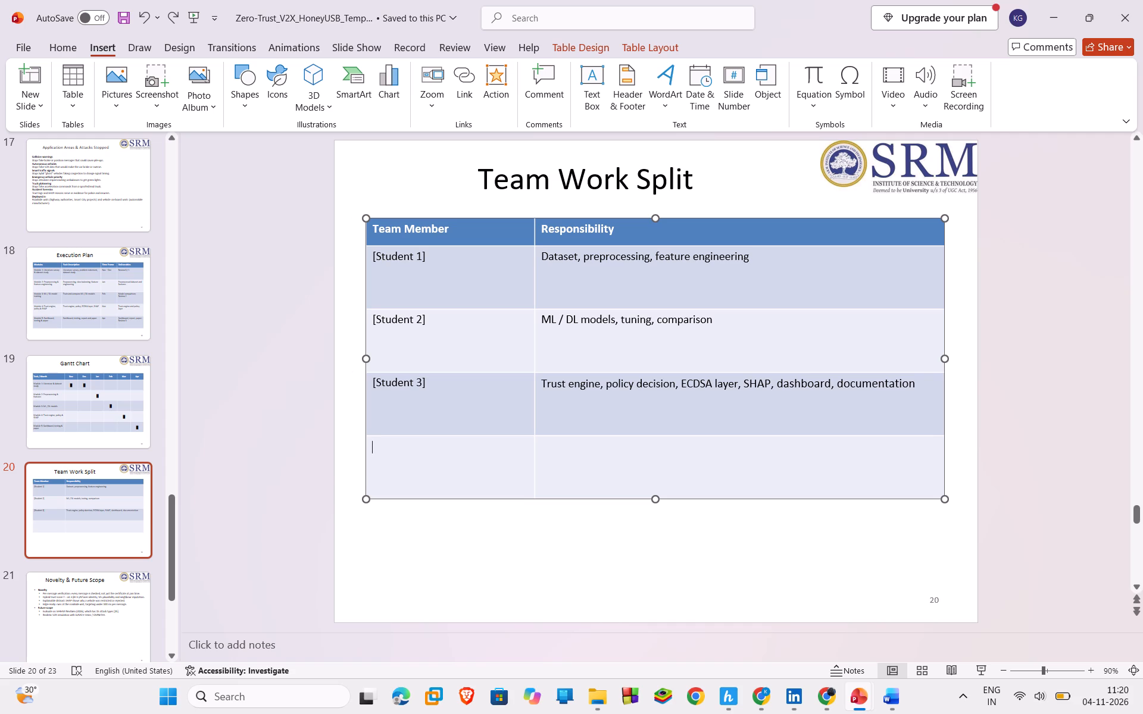
pyautogui.click(396, 483)
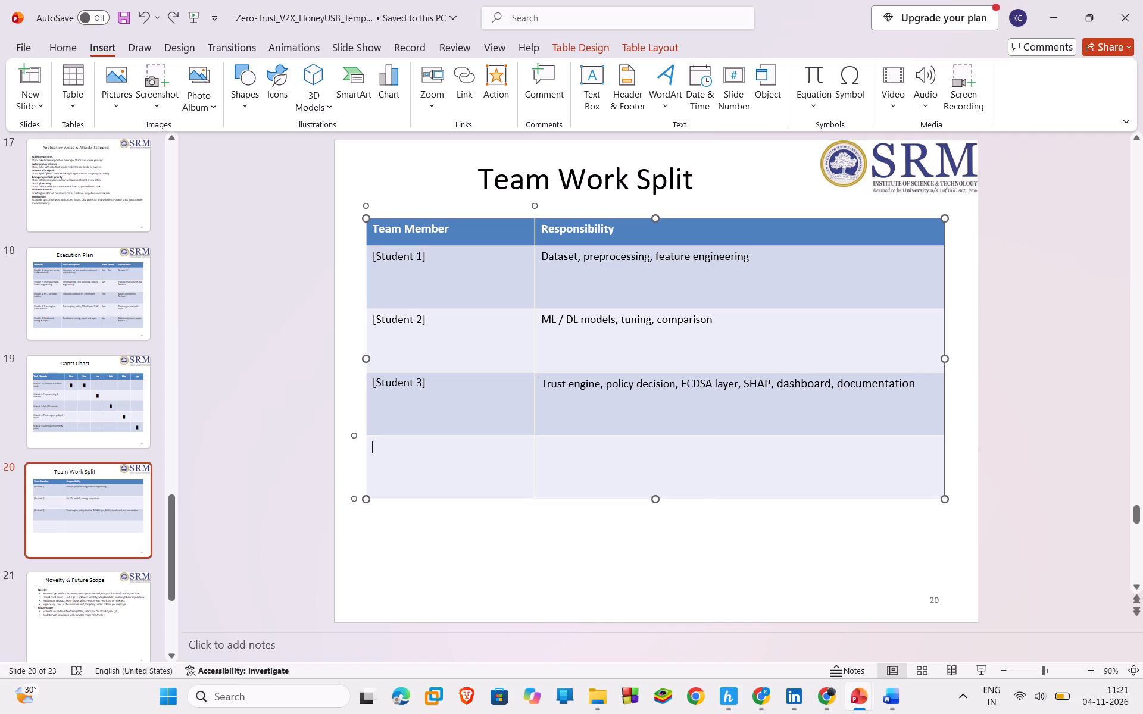
pyautogui.rightClick(396, 483)
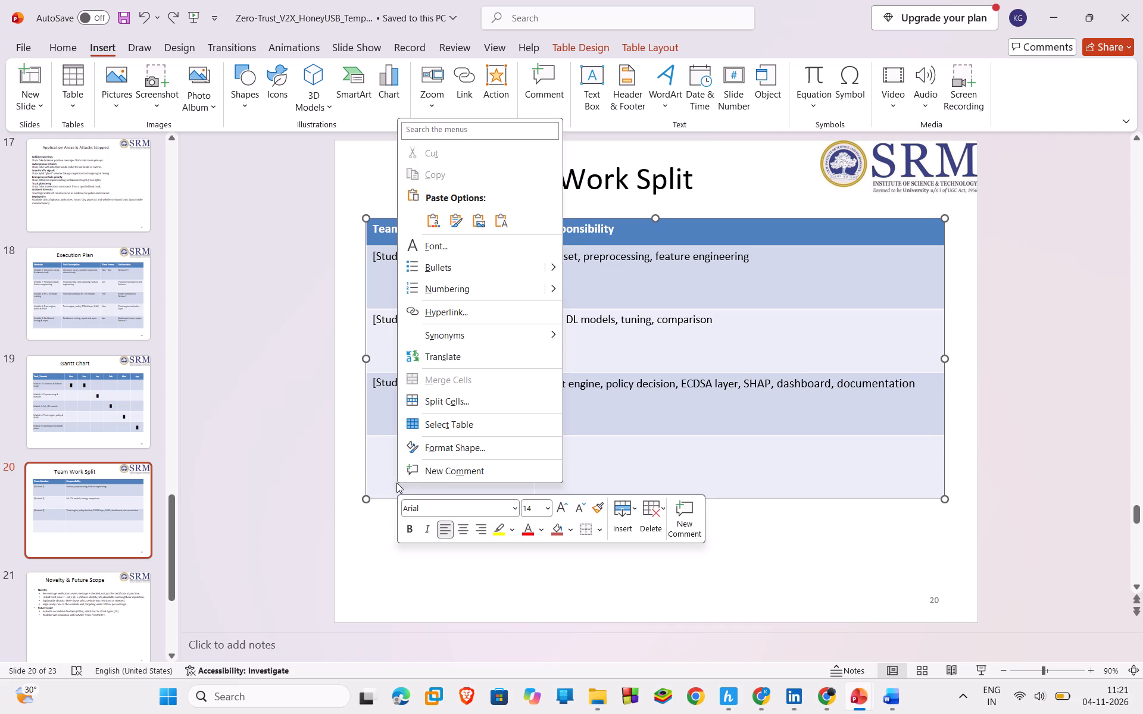
pyautogui.click(455, 415)
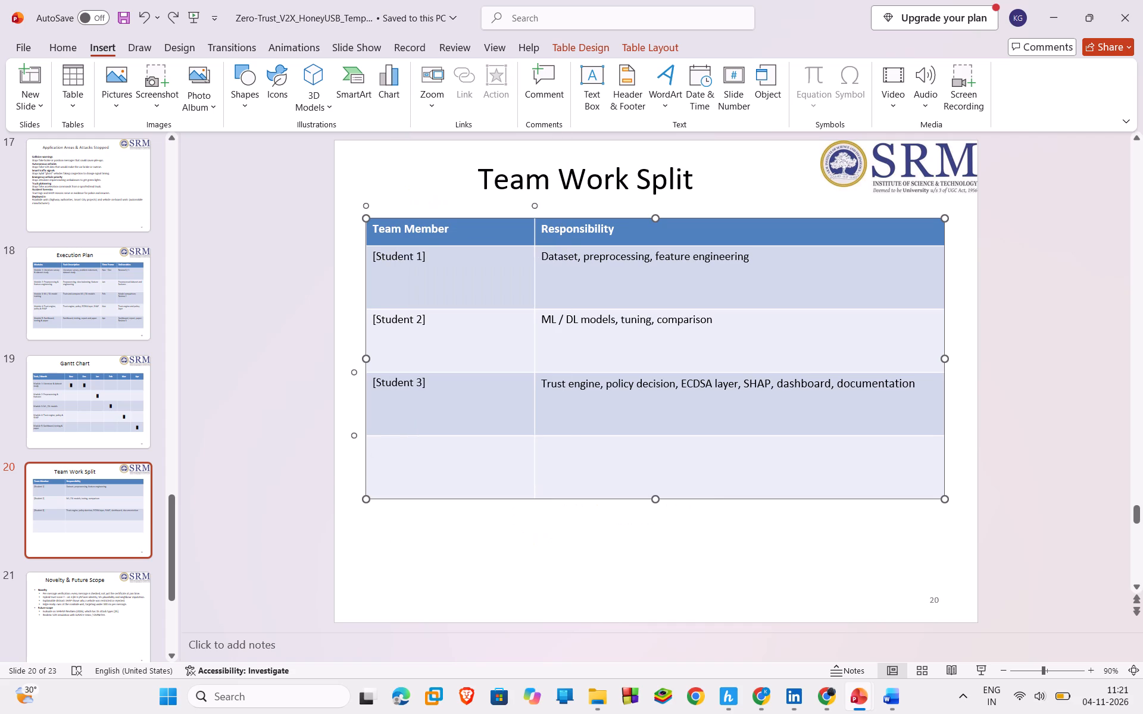
pyautogui.rightClick(436, 453)
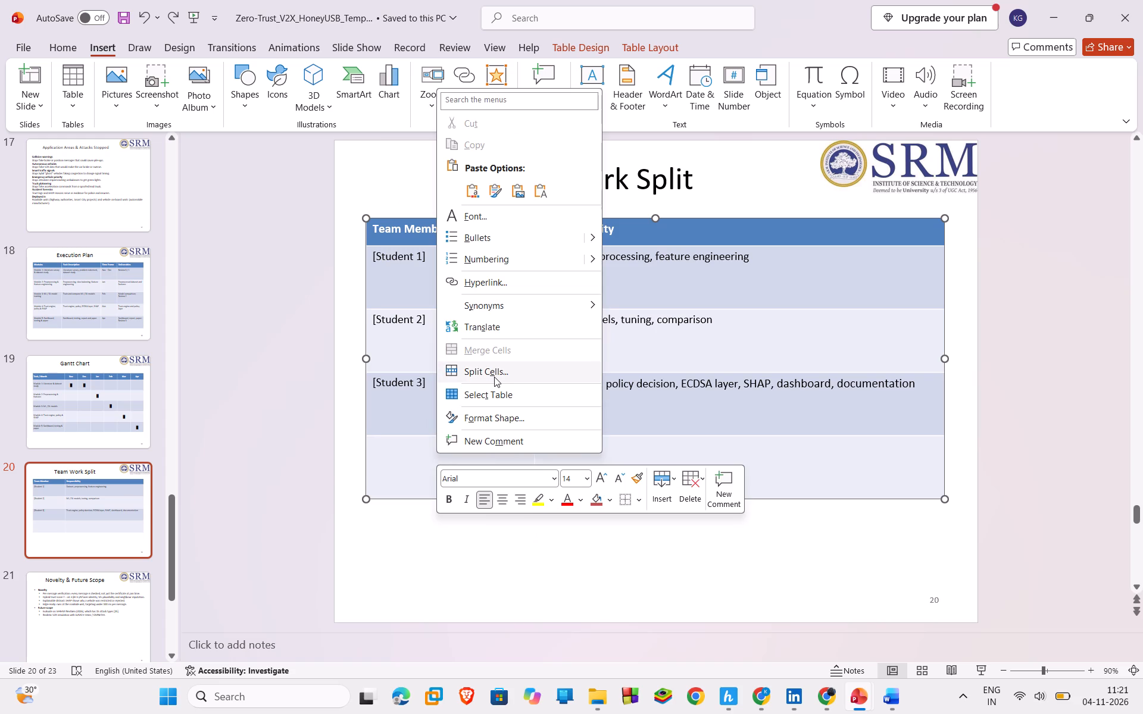
pyautogui.click(391, 455)
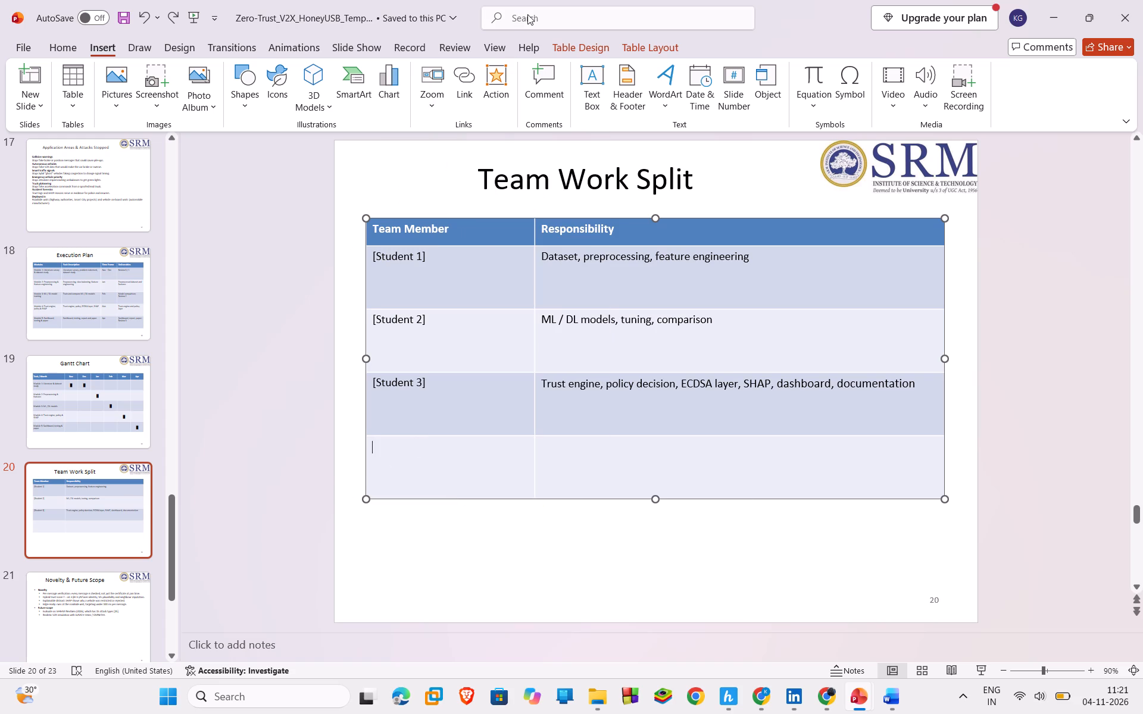
pyautogui.click(527, 14)
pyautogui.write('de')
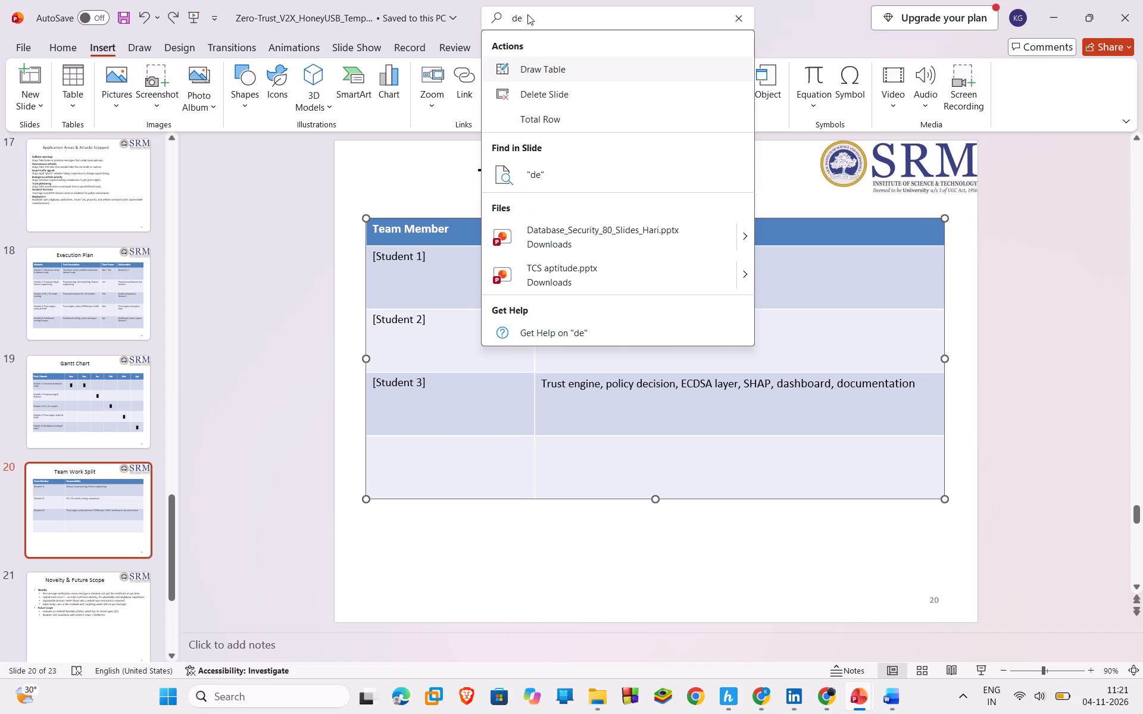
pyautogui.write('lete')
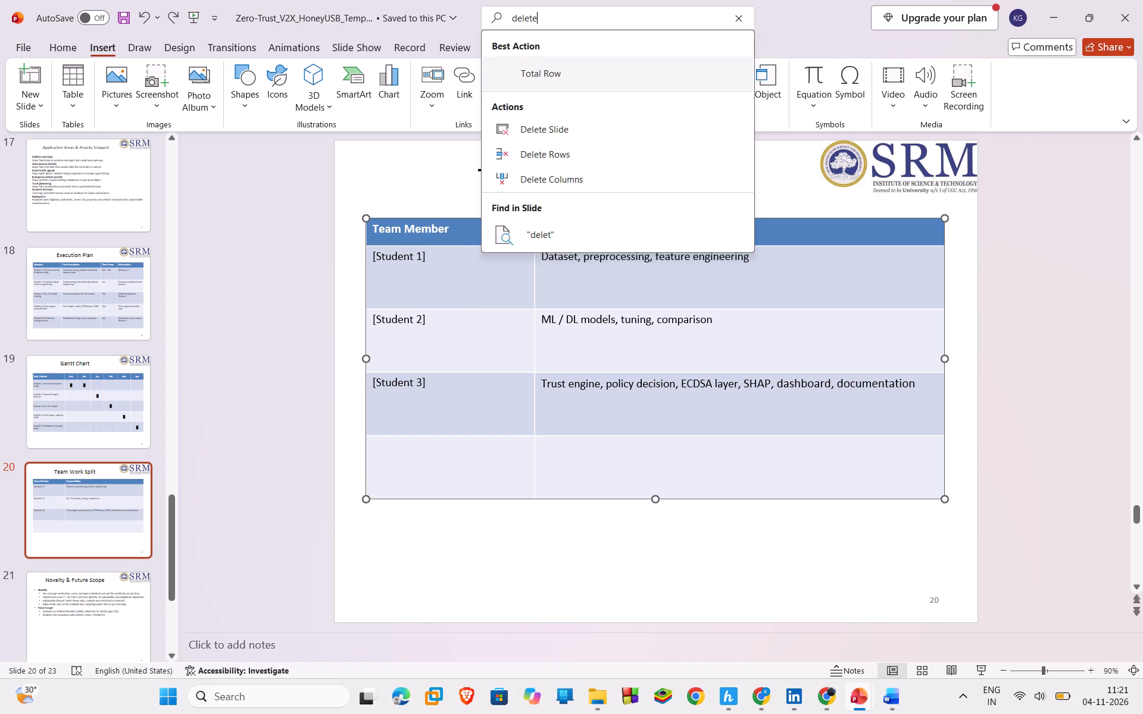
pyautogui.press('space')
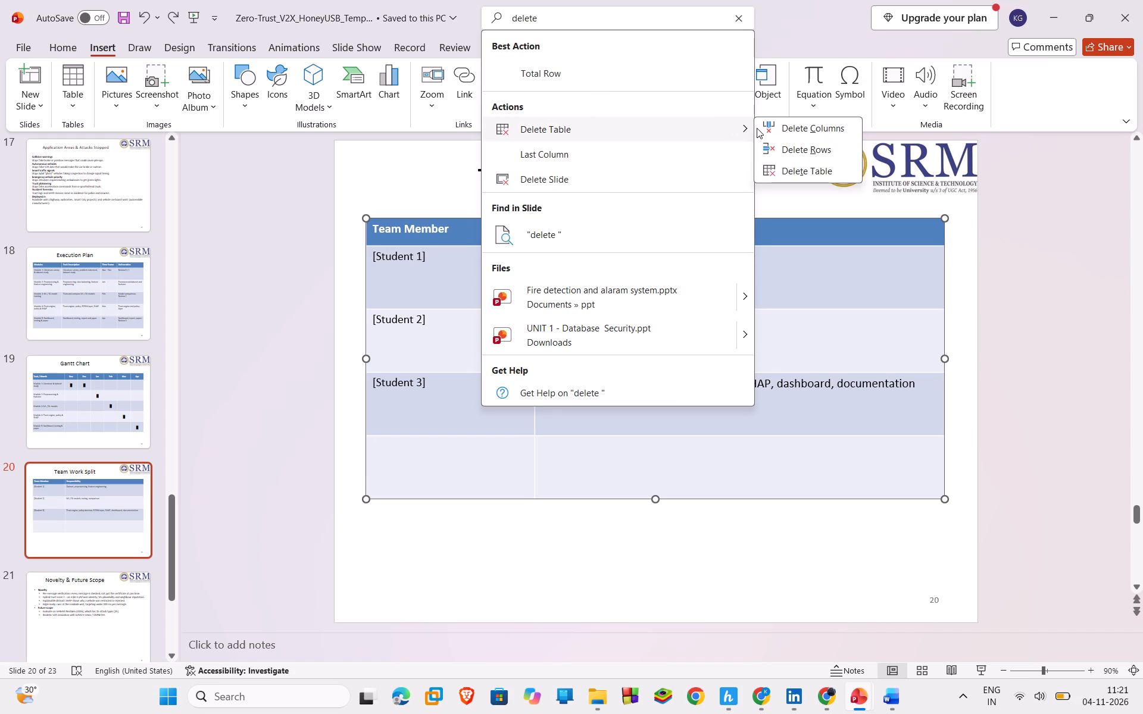
pyautogui.click(799, 145)
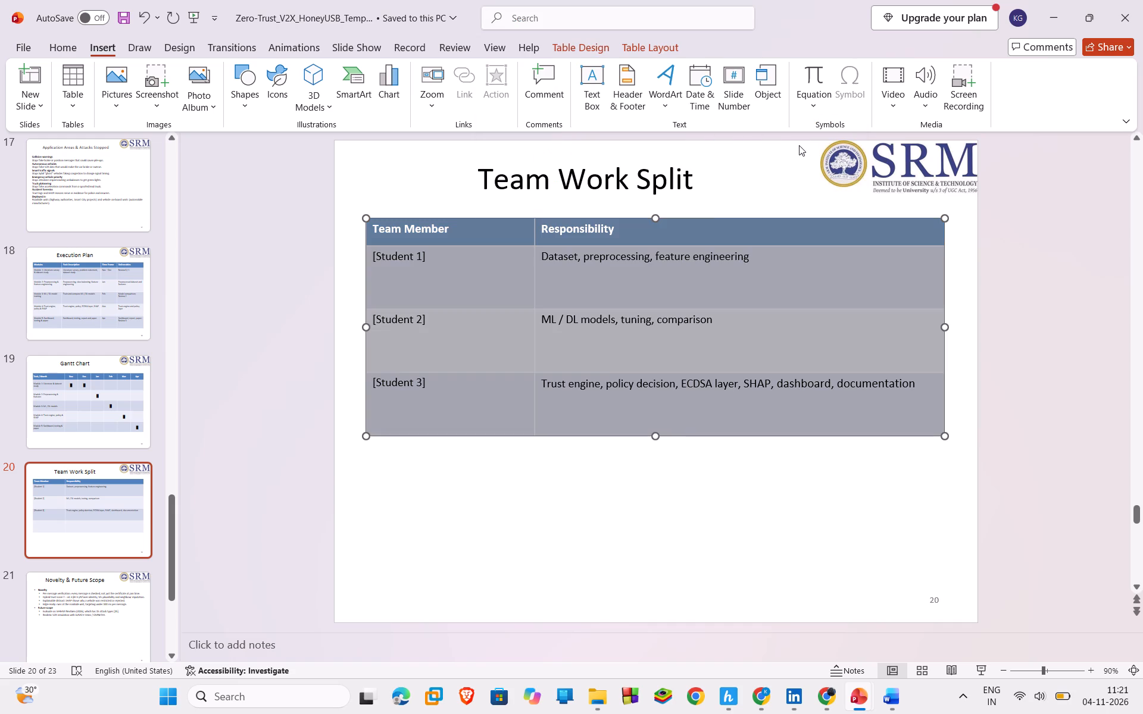
pyautogui.click(561, 519)
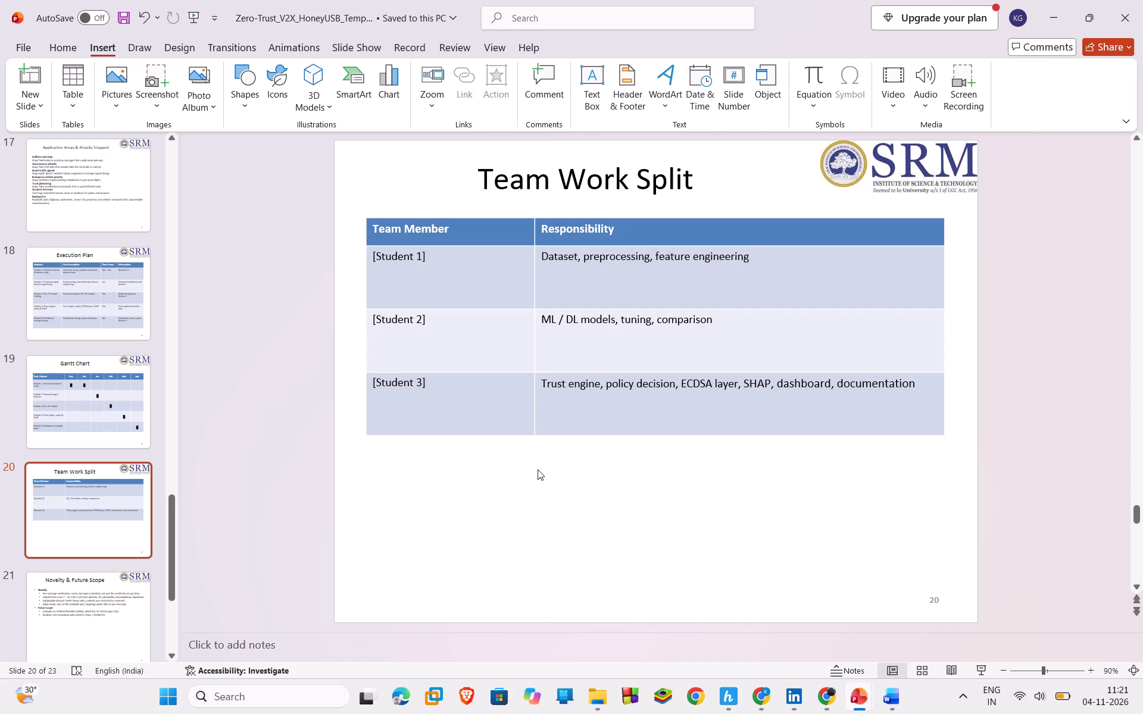
# Replace the "[Student 1]" placeholder in the Team Work Split table with the first team member's name.
pyautogui.click(421, 258)
pyautogui.press('BackSpace')
pyautogui.press('BackSpace')
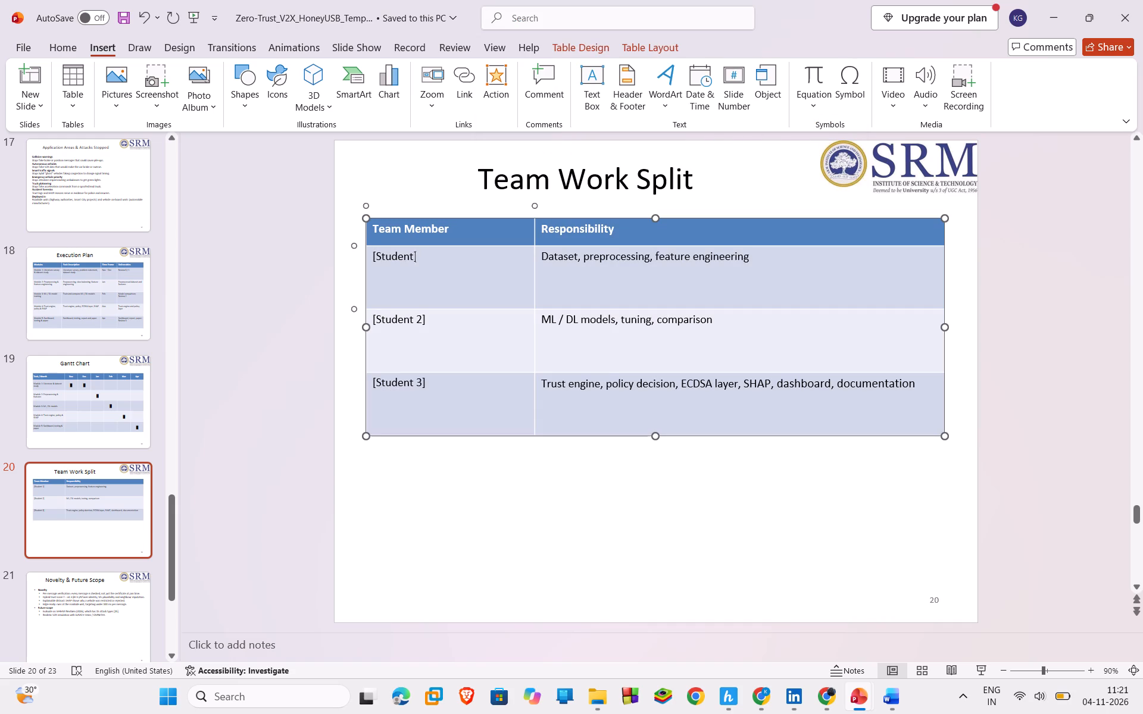
pyautogui.press('BackSpace')
pyautogui.press('BackSpace')
pyautogui.press('BackSpace')
pyautogui.press('BackSpace')
pyautogui.press('BackSpace')
pyautogui.press('BackSpace')
pyautogui.press('BackSpace')
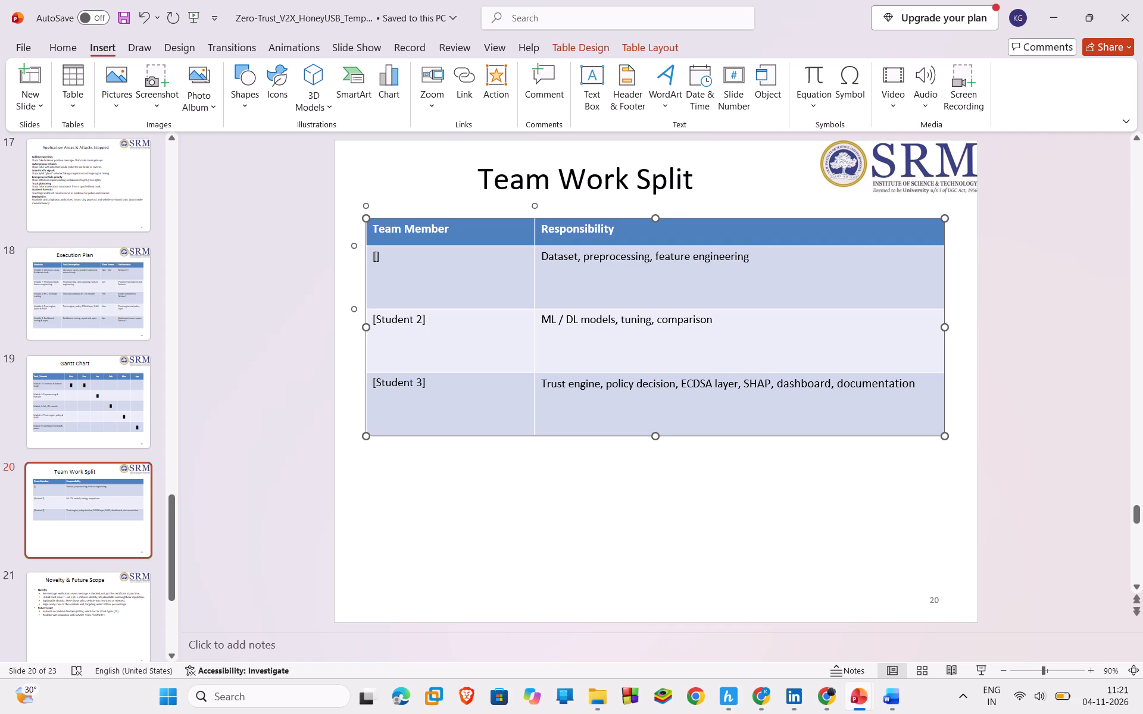
pyautogui.press('Right')
pyautogui.press('BackSpace')
pyautogui.press('BackSpace')
# Replace the "[Student 2]" placeholder in the Team Work Split table with the second team member's name.
pyautogui.click(438, 324)
pyautogui.press('BackSpace')
pyautogui.press('BackSpace')
pyautogui.press('BackSpace')
pyautogui.press('BackSpace')
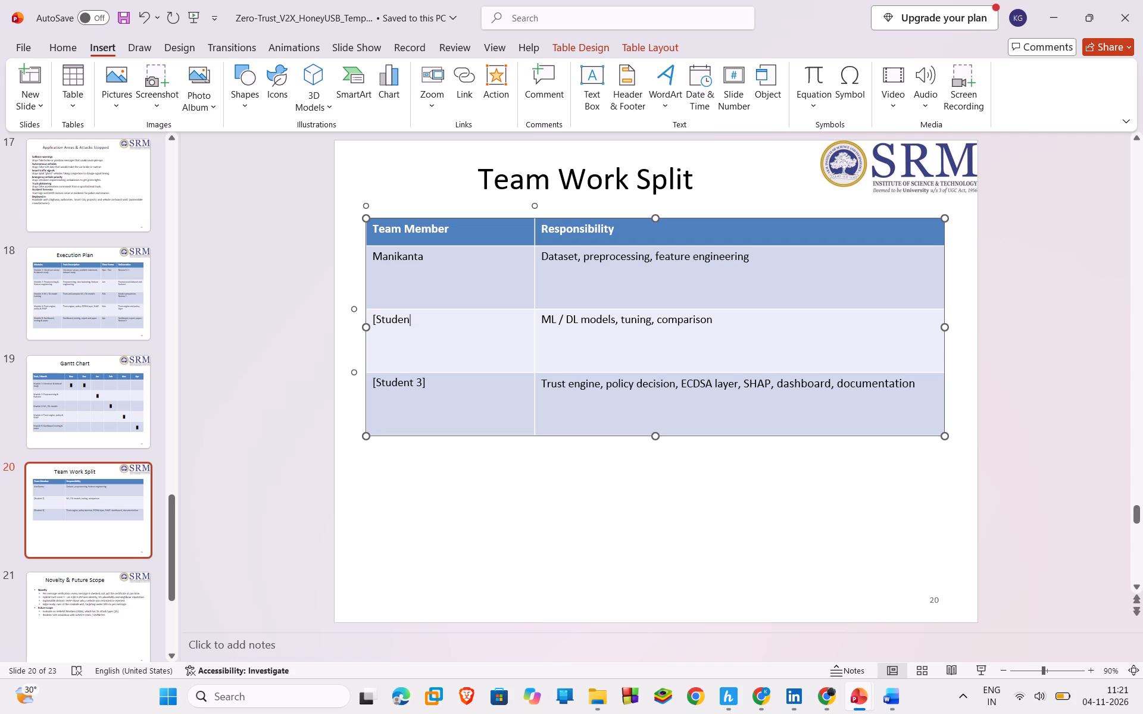
pyautogui.press('BackSpace')
pyautogui.press('BackSpace')
pyautogui.press('BackSpace')
pyautogui.press('BackSpace')
pyautogui.press('BackSpace')
pyautogui.press('BackSpace')
pyautogui.press('BackSpace')
pyautogui.press('BackSpace')
pyautogui.press('BackSpace')
pyautogui.press('BackSpace')
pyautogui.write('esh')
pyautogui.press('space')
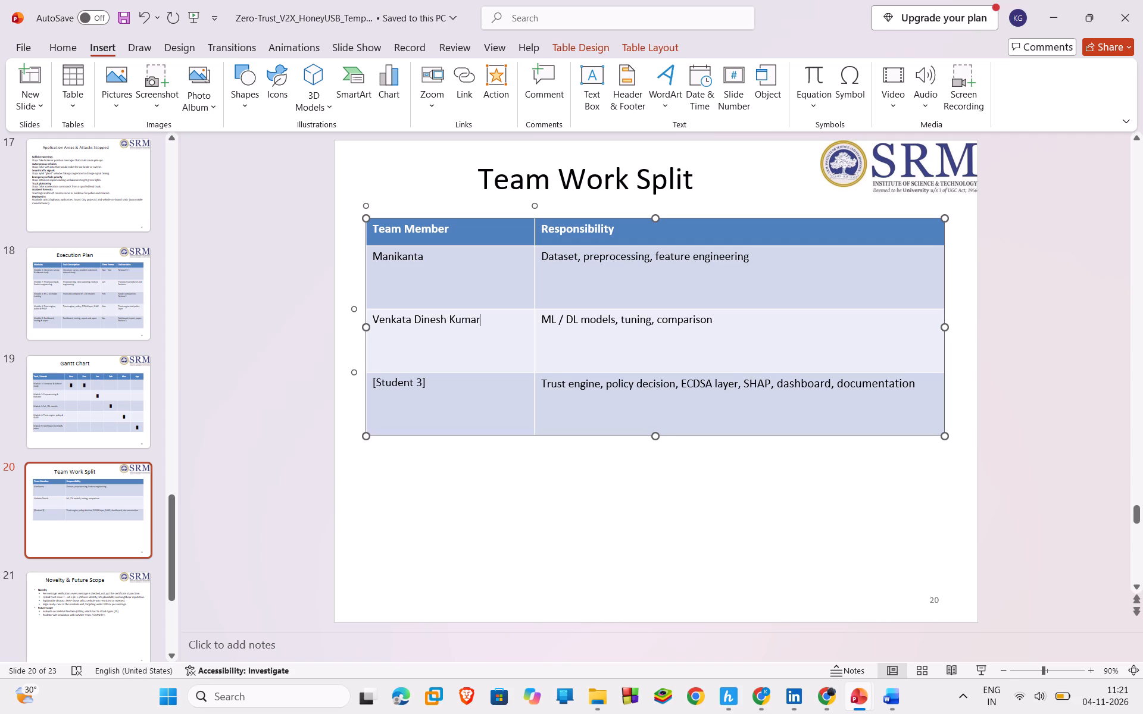
# Replace the "[Student 3]" placeholder in the Team Work Split table with the third team member's name.
pyautogui.click(453, 391)
pyautogui.press('BackSpace')
pyautogui.press('BackSpace')
pyautogui.press('BackSpace')
pyautogui.press('BackSpace')
pyautogui.press('BackSpace')
pyautogui.press('BackSpace')
pyautogui.press('BackSpace')
pyautogui.press('BackSpace')
pyautogui.press('BackSpace')
pyautogui.press('BackSpace')
pyautogui.press('BackSpace')
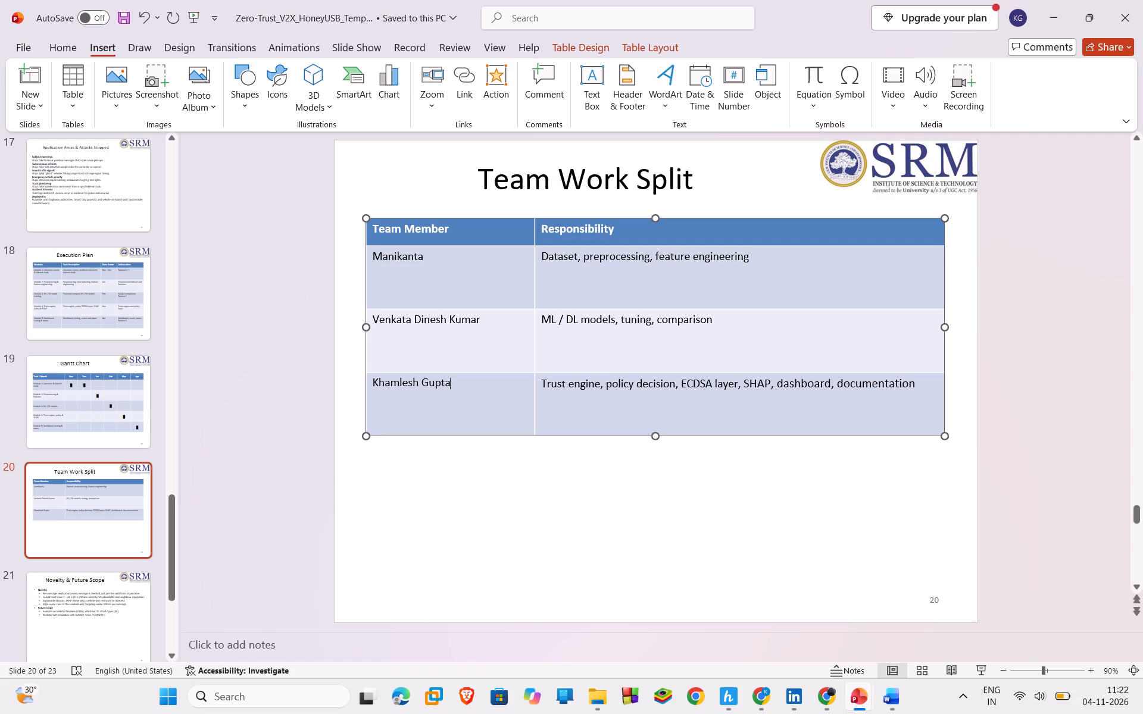
# Add the missing leading part of the first team member's name in front of the name already entered in the table.
pyautogui.click(374, 253)
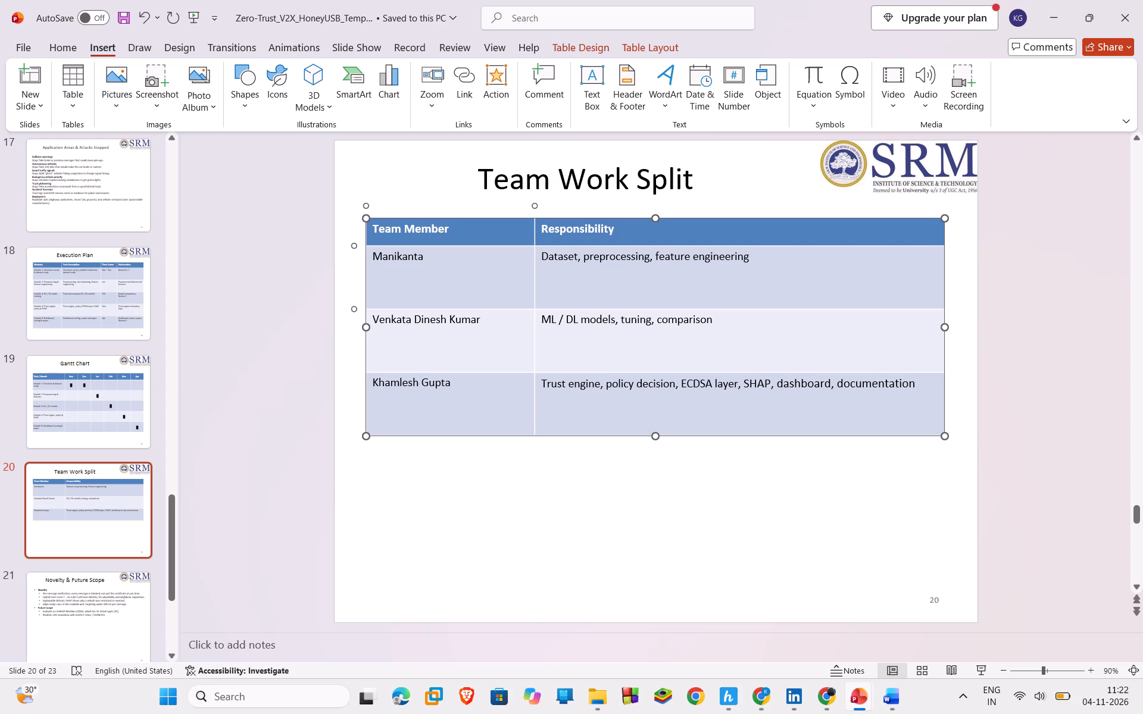
pyautogui.click(392, 259)
pyautogui.press('Left')
pyautogui.press('Left')
pyautogui.press('Left')
pyautogui.press('Left')
pyautogui.press('Left')
pyautogui.press('Right')
pyautogui.press('Right')
# Review the Novelty & Future Scope slide and check the closing References slides against those in the Zeroth Review deck.
pyautogui.click(91, 597)
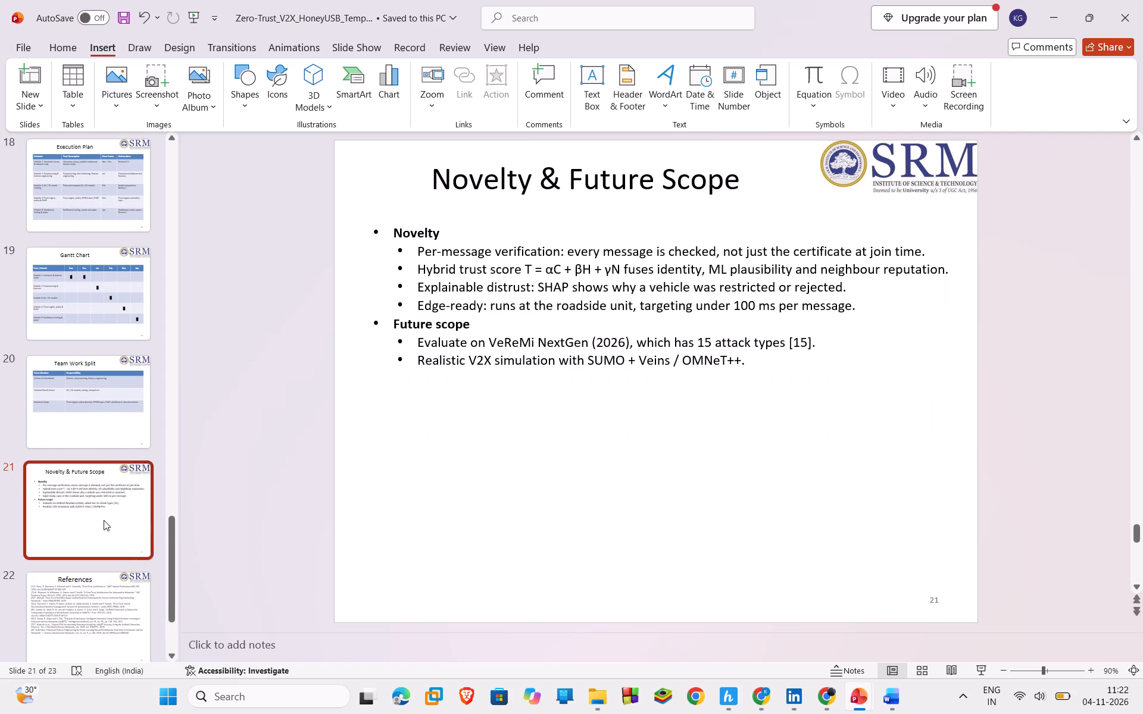
pyautogui.scroll(-1, 101, 496)
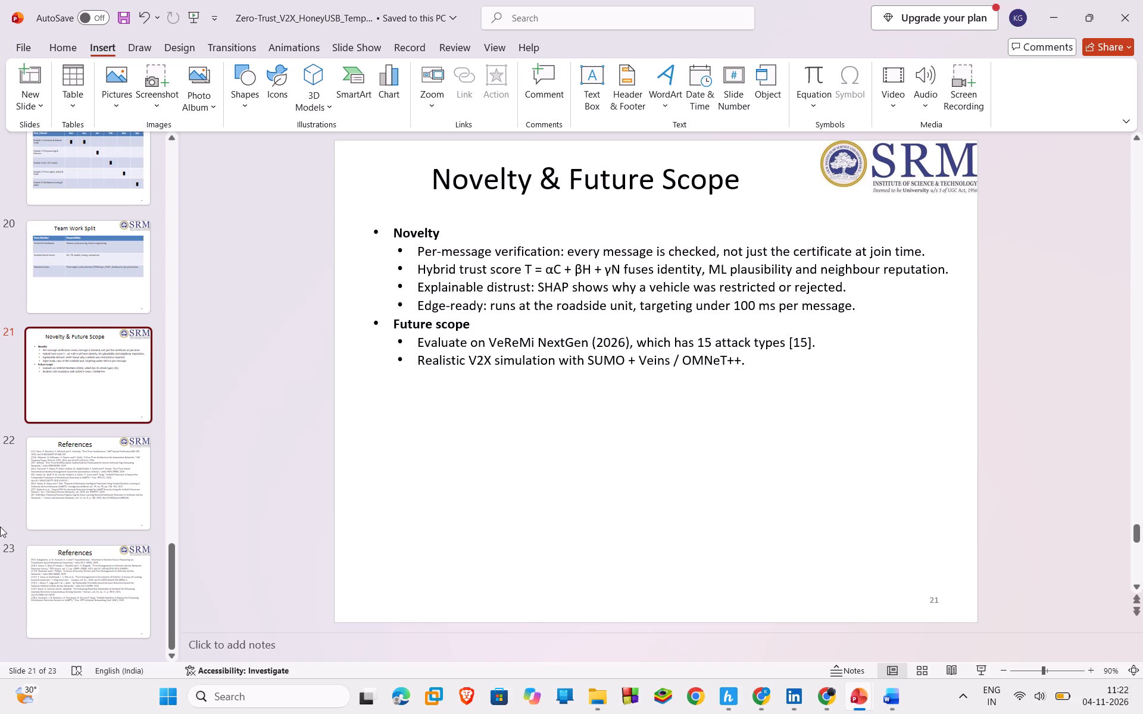
pyautogui.click(99, 588)
pyautogui.scroll(-1, 545, 480)
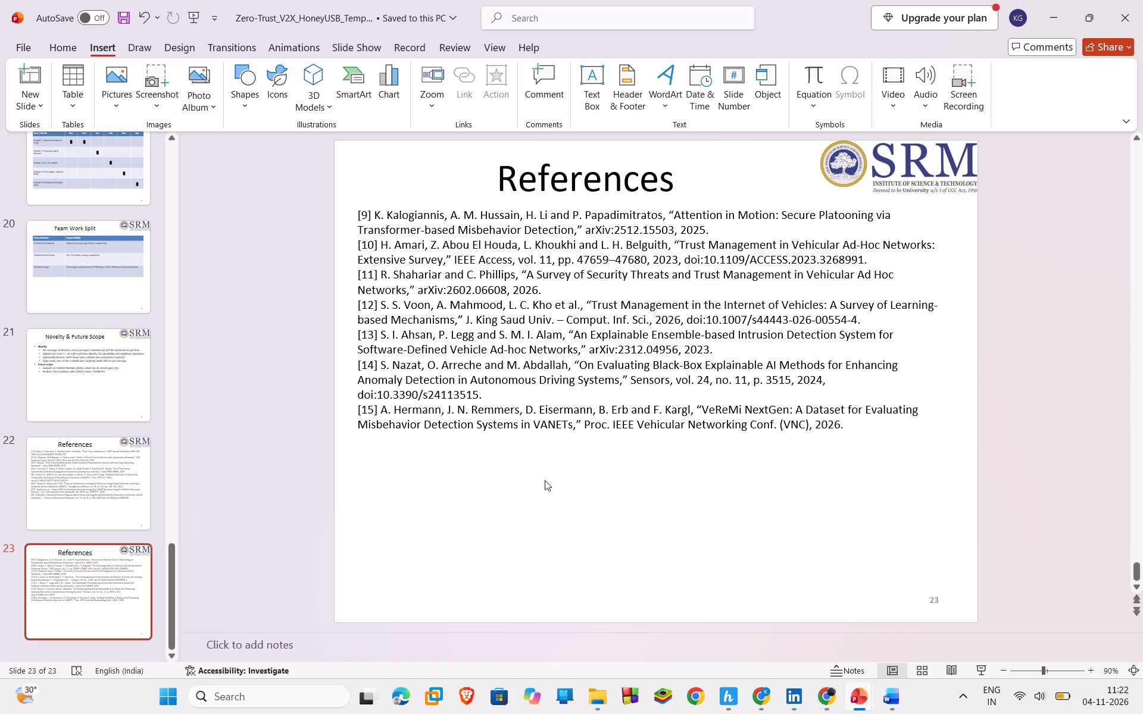
pyautogui.scroll(-2, 77, 461)
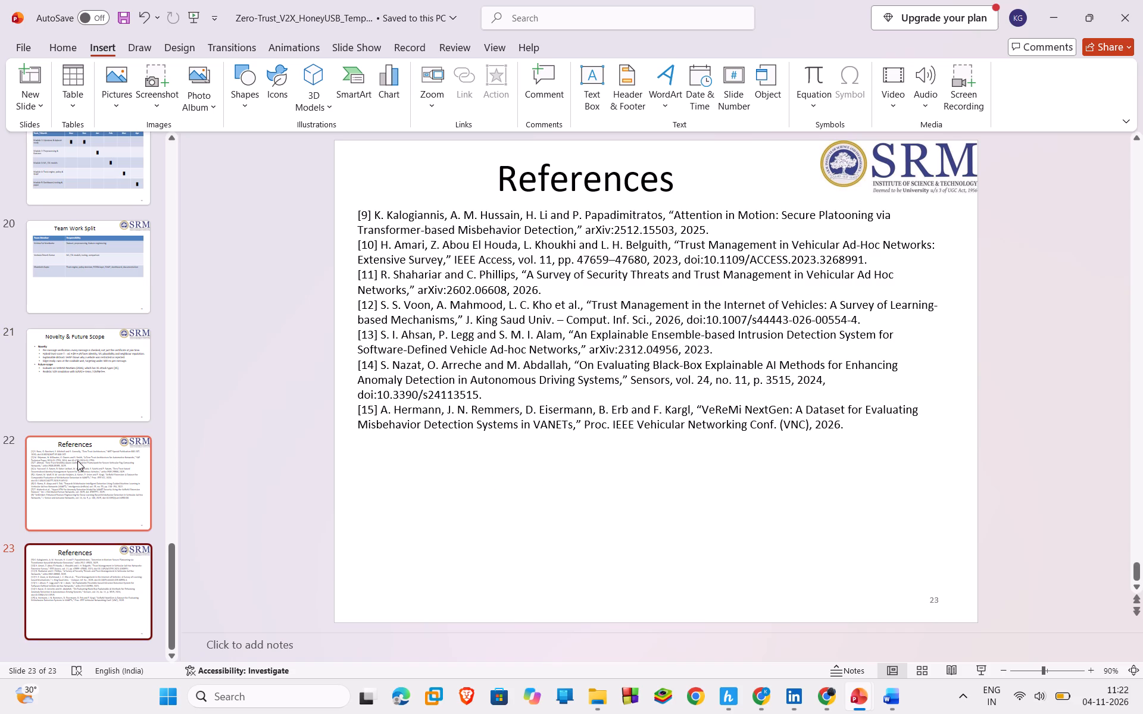
pyautogui.hotkey('alt', 'Tab')
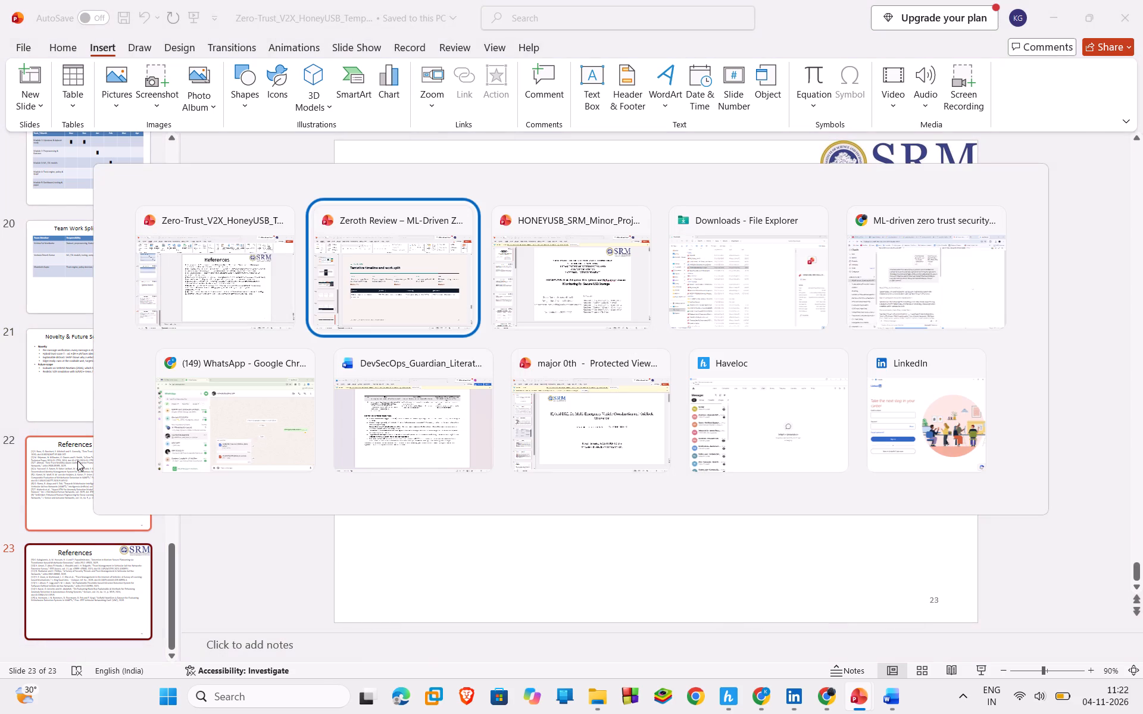
pyautogui.scroll(-2, 61, 642)
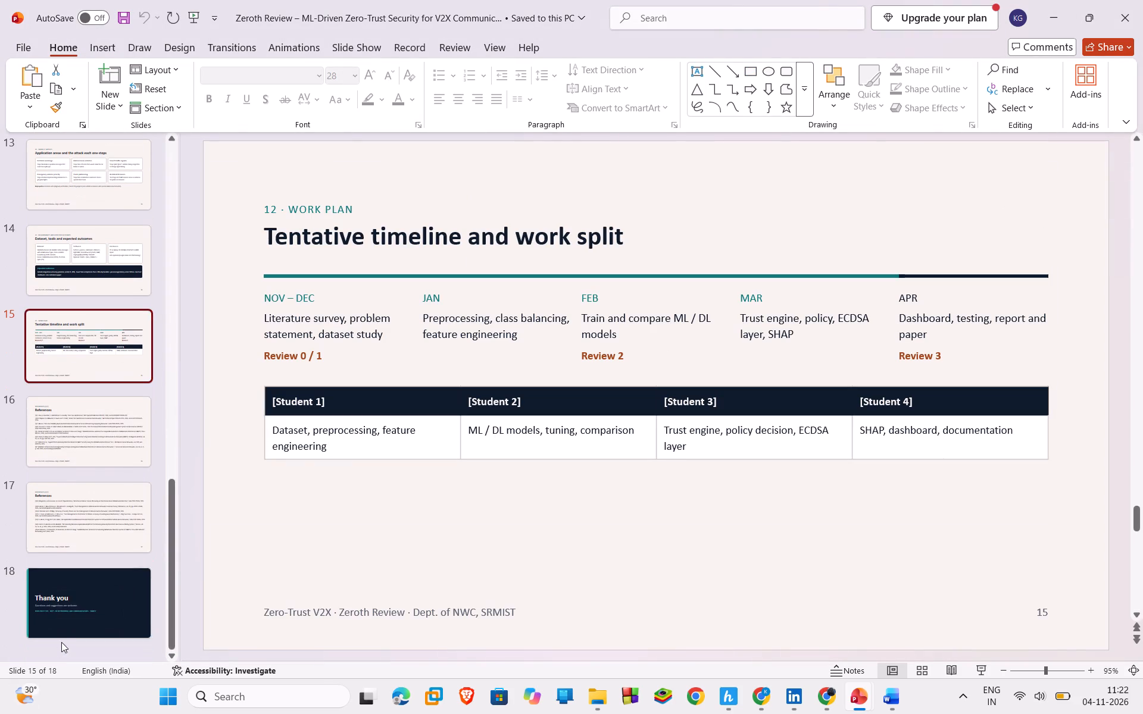
pyautogui.click(94, 437)
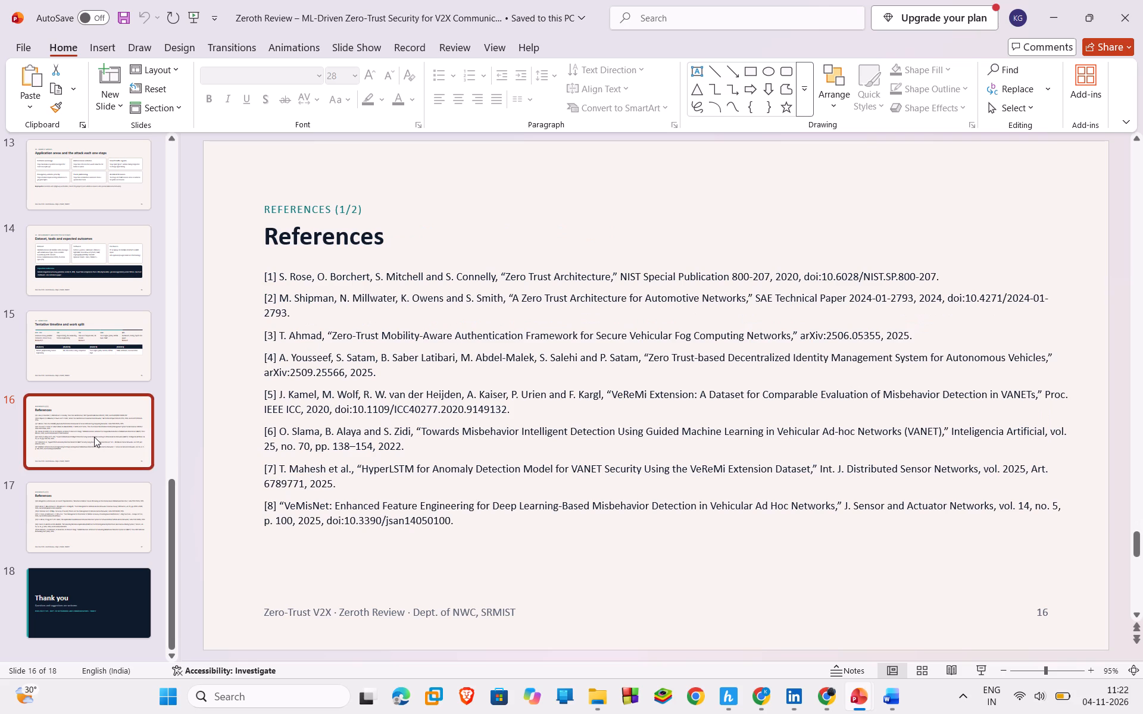
pyautogui.click(95, 528)
pyautogui.hotkey('alt', 'Tab')
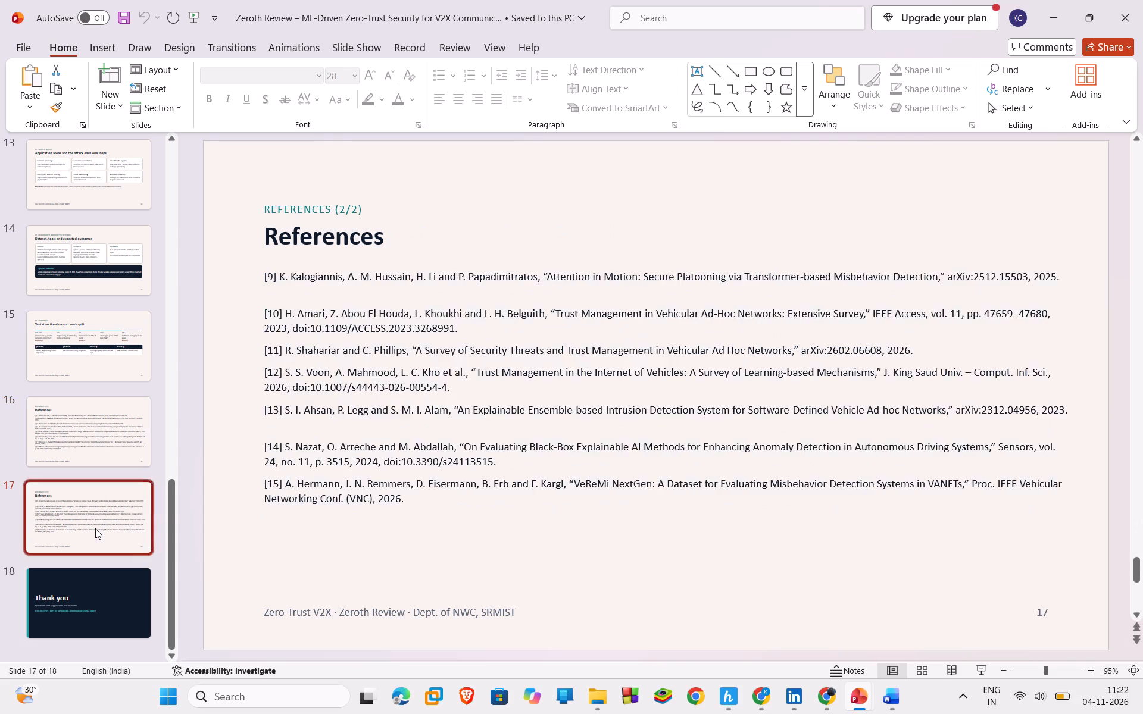
pyautogui.hotkey('alt', 'Tab')
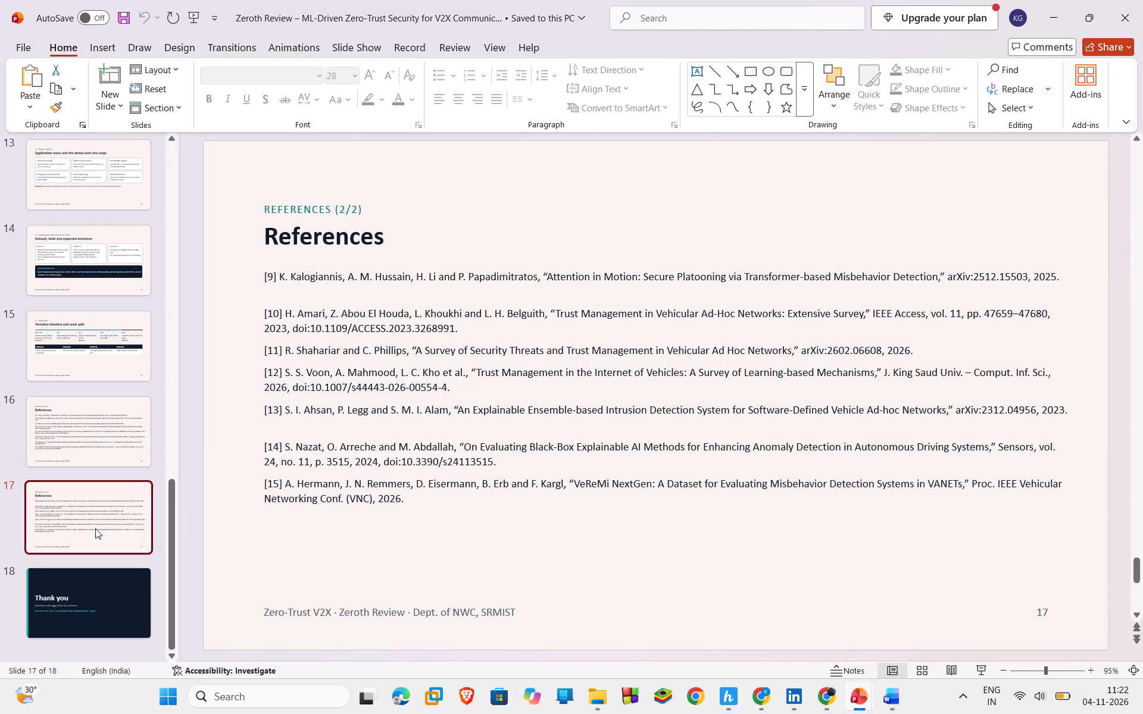
pyautogui.hotkey('alt', 'Tab')
pyautogui.scroll(-4, 85, 539)
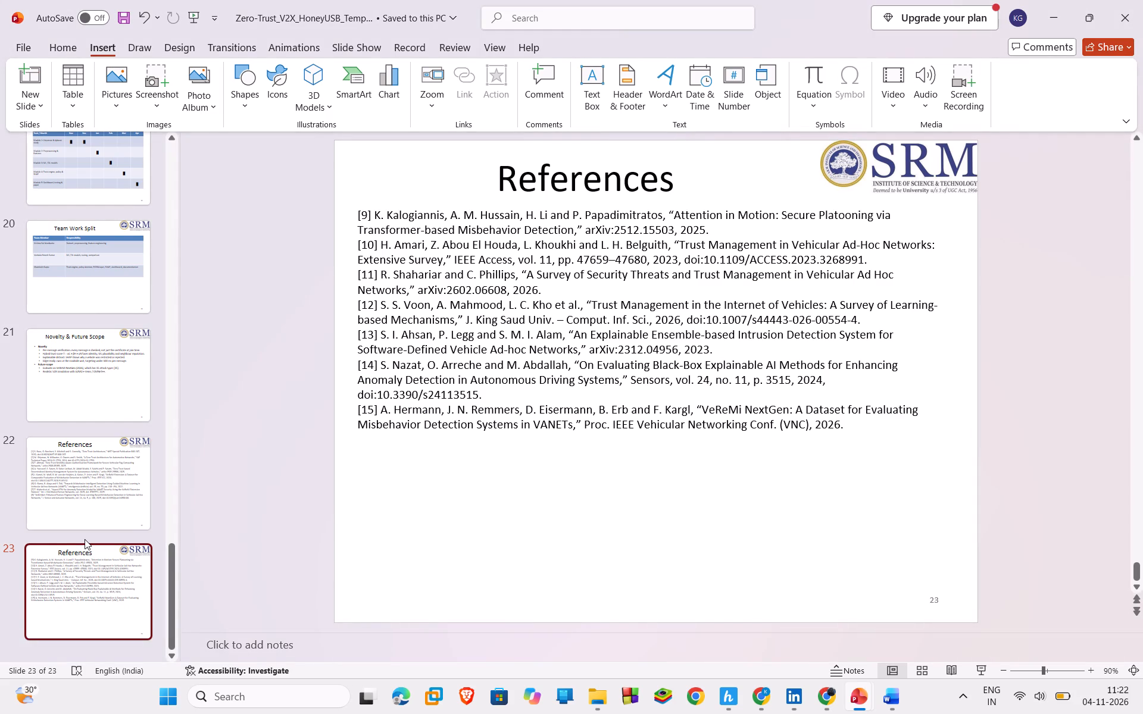
# Close the major 0th and HONEYUSB_SRM_Minor_Project presentations and return to the Zero-Trust V2X deck.
pyautogui.click(90, 464)
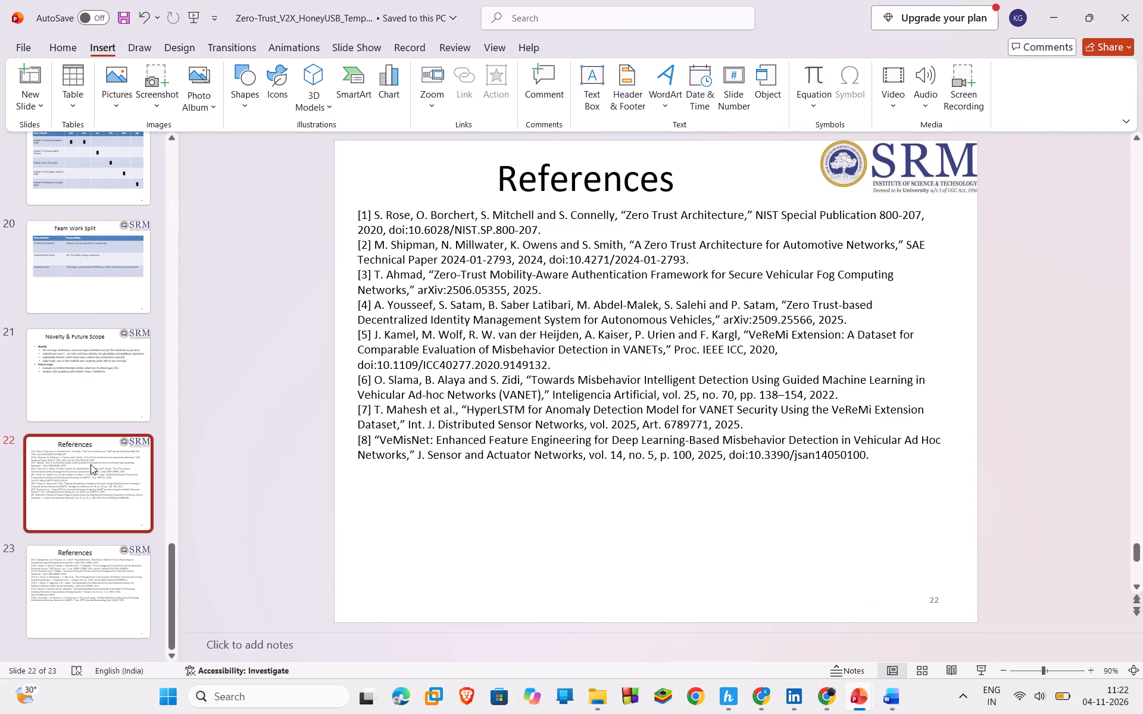
pyautogui.scroll(20, 90, 464)
pyautogui.scroll(8, 90, 464)
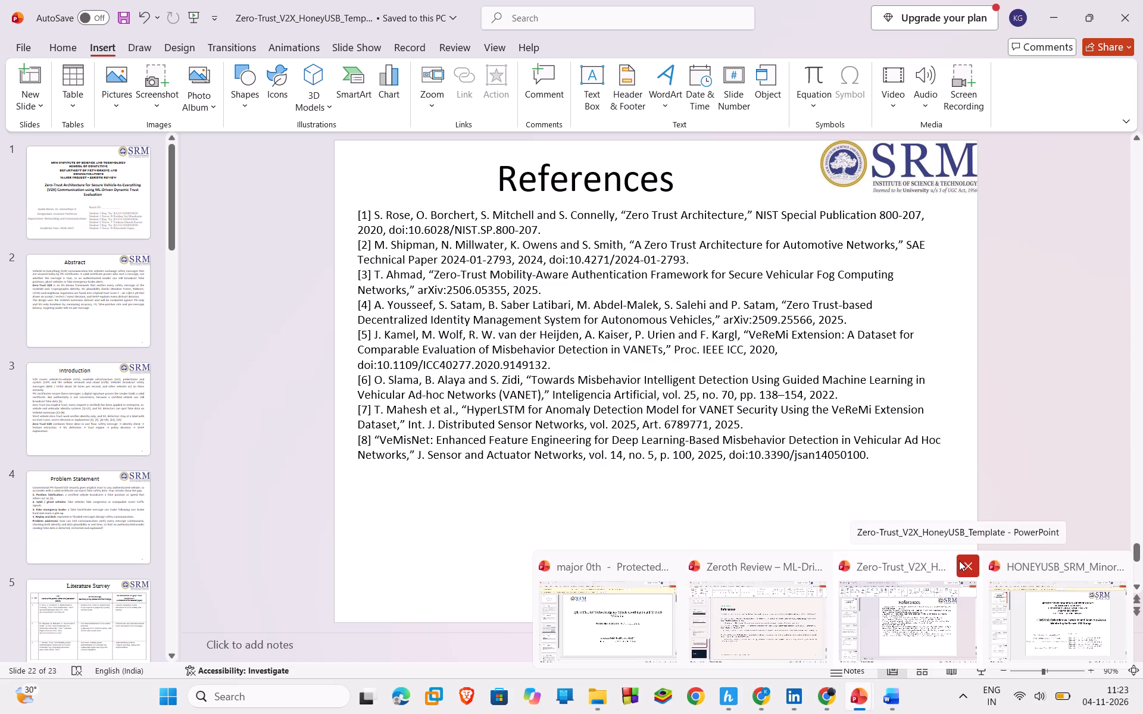
pyautogui.click(672, 569)
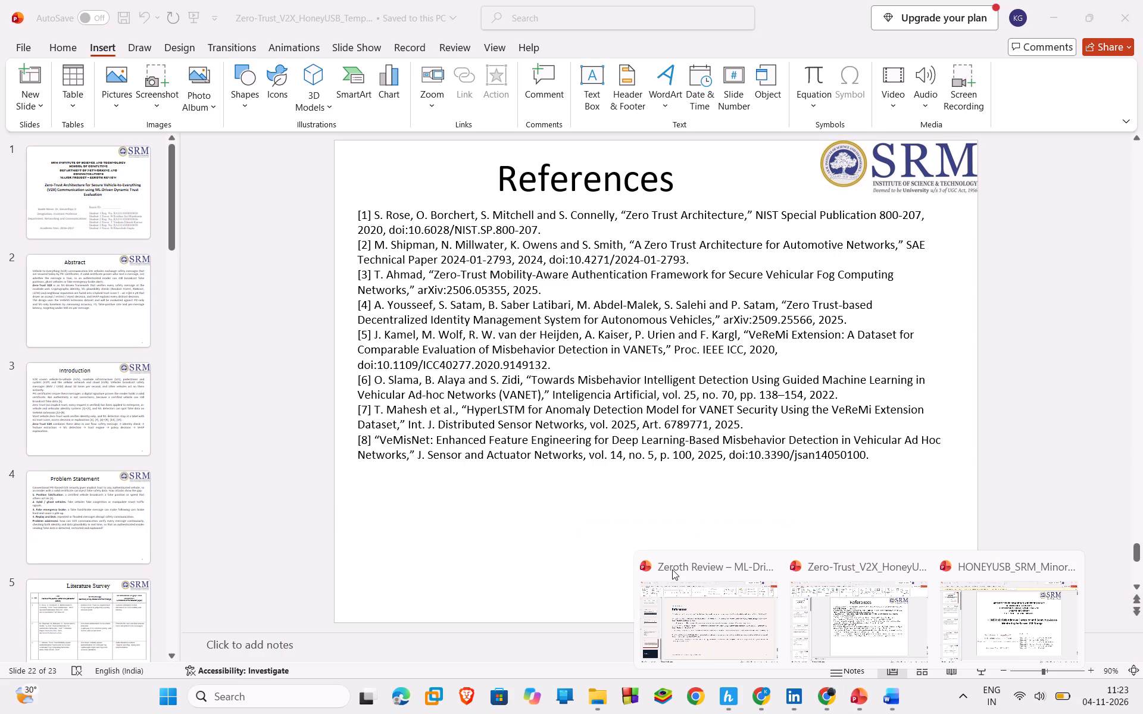
pyautogui.click(1068, 568)
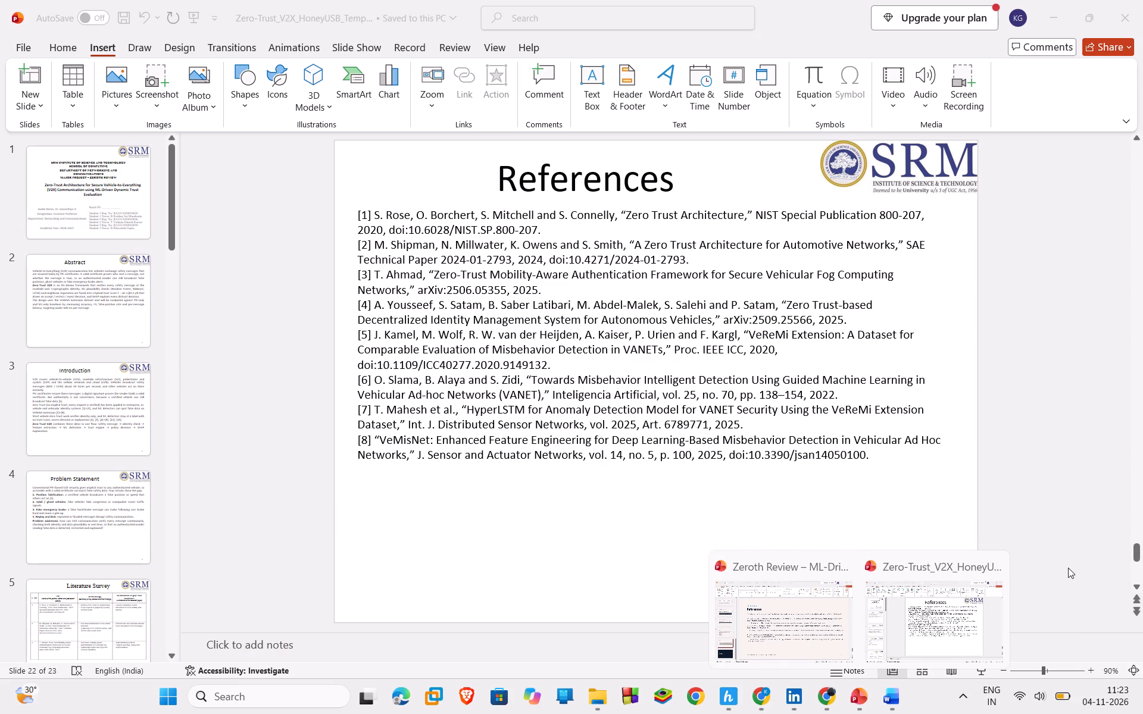
pyautogui.click(1072, 436)
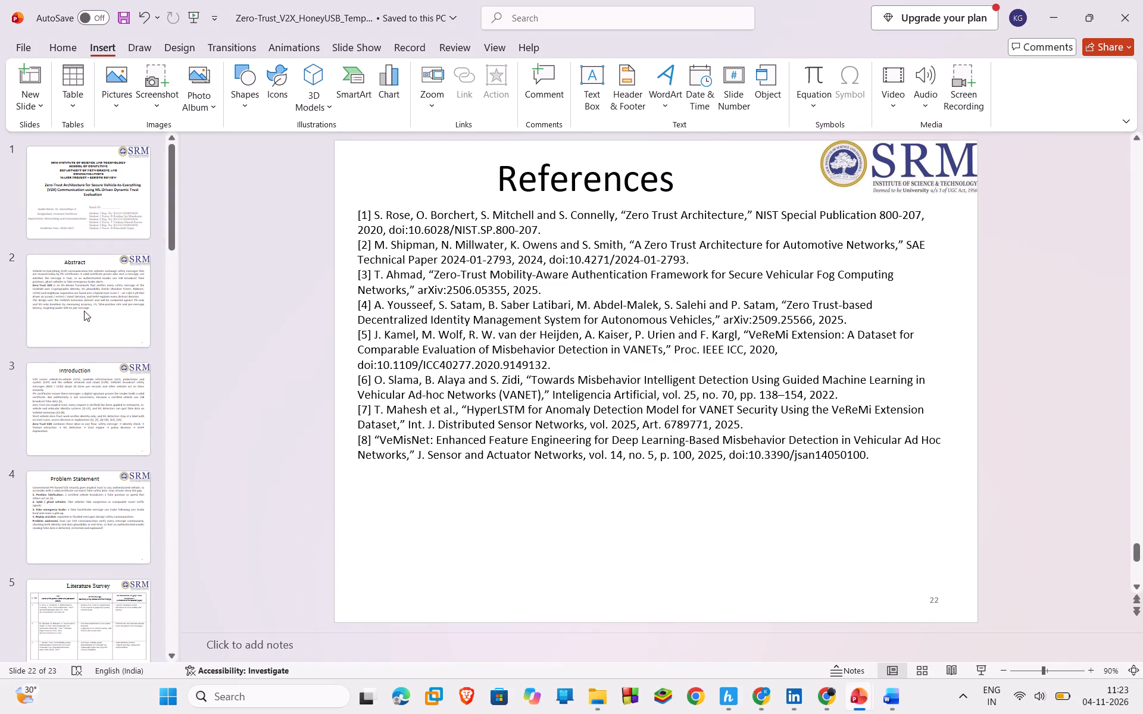
# Review the title slide against the HONEYUSB_SRM_Minor_Project deck, reopening that file from Downloads and closing it again.
pyautogui.click(84, 311)
pyautogui.scroll(1, 84, 311)
pyautogui.click(129, 164)
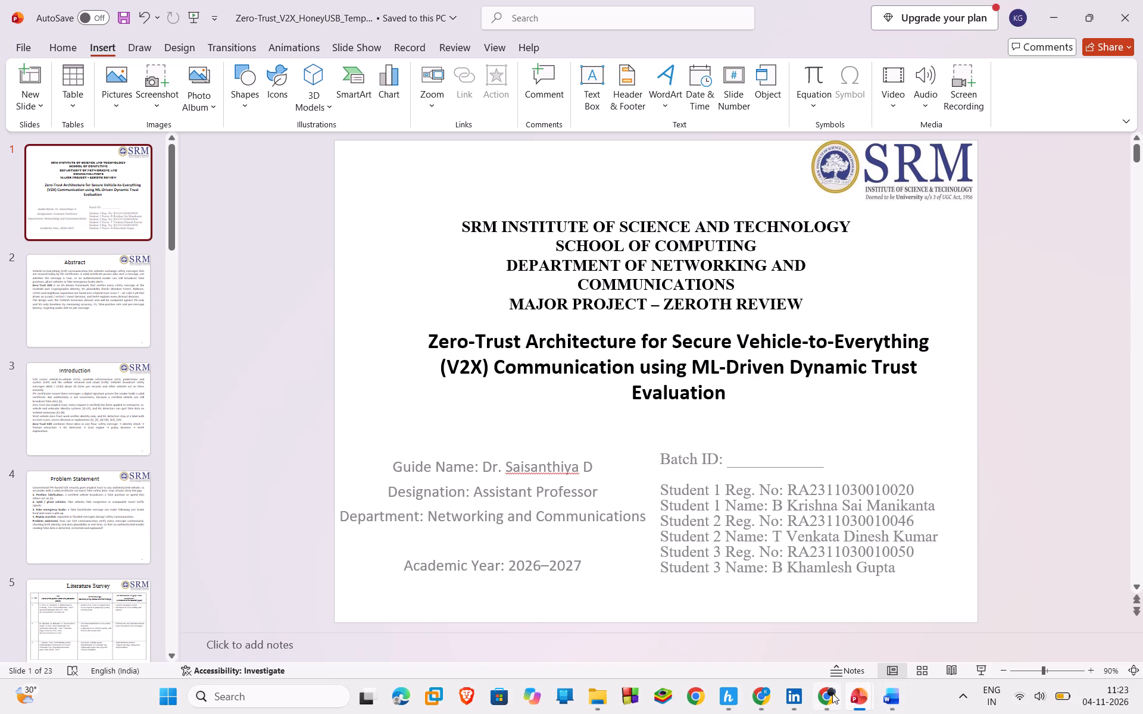
pyautogui.click(598, 691)
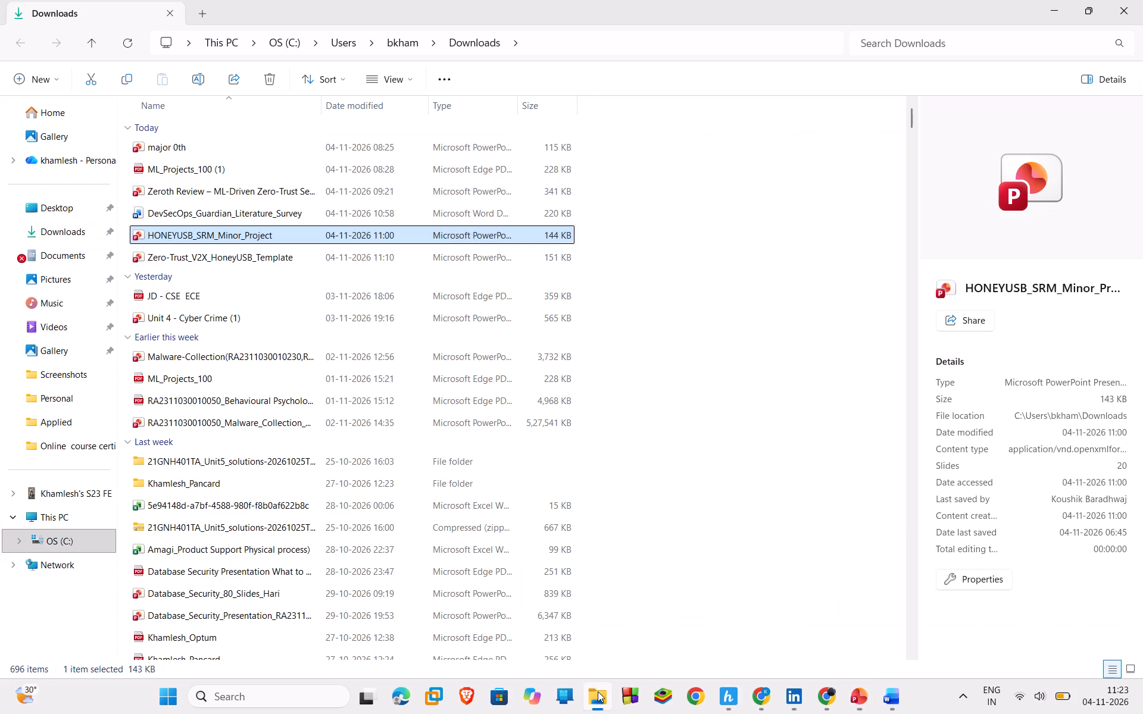
pyautogui.doubleClick(420, 231)
pyautogui.scroll(-8, 93, 387)
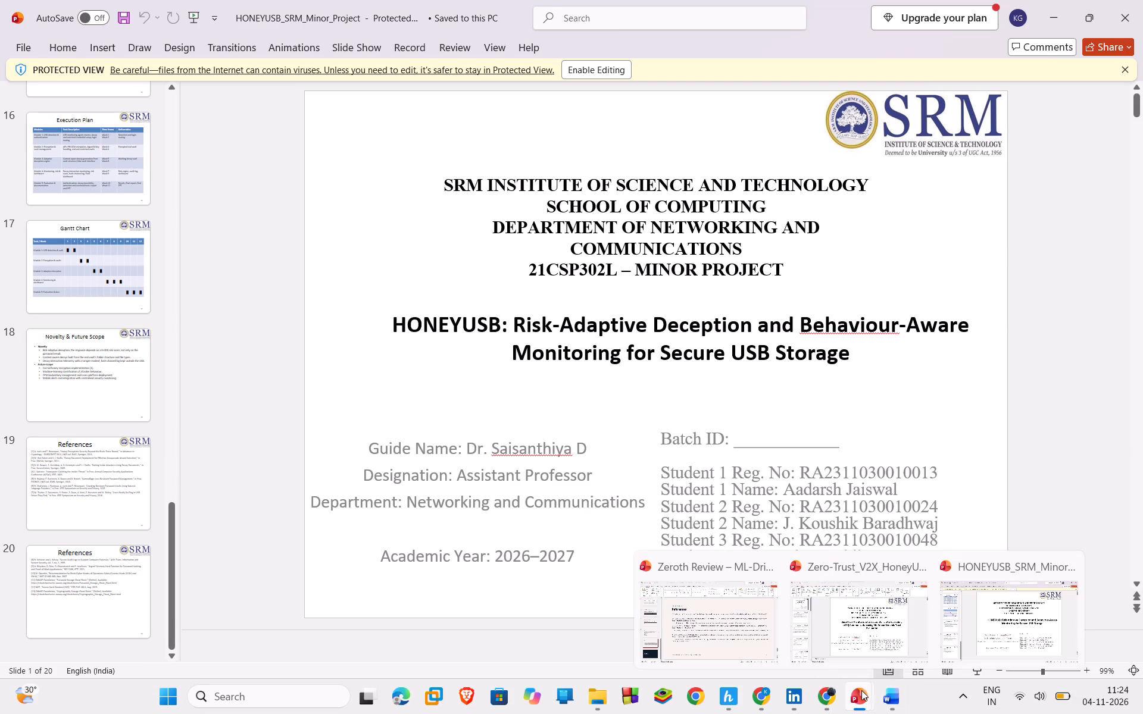
pyautogui.click(1076, 557)
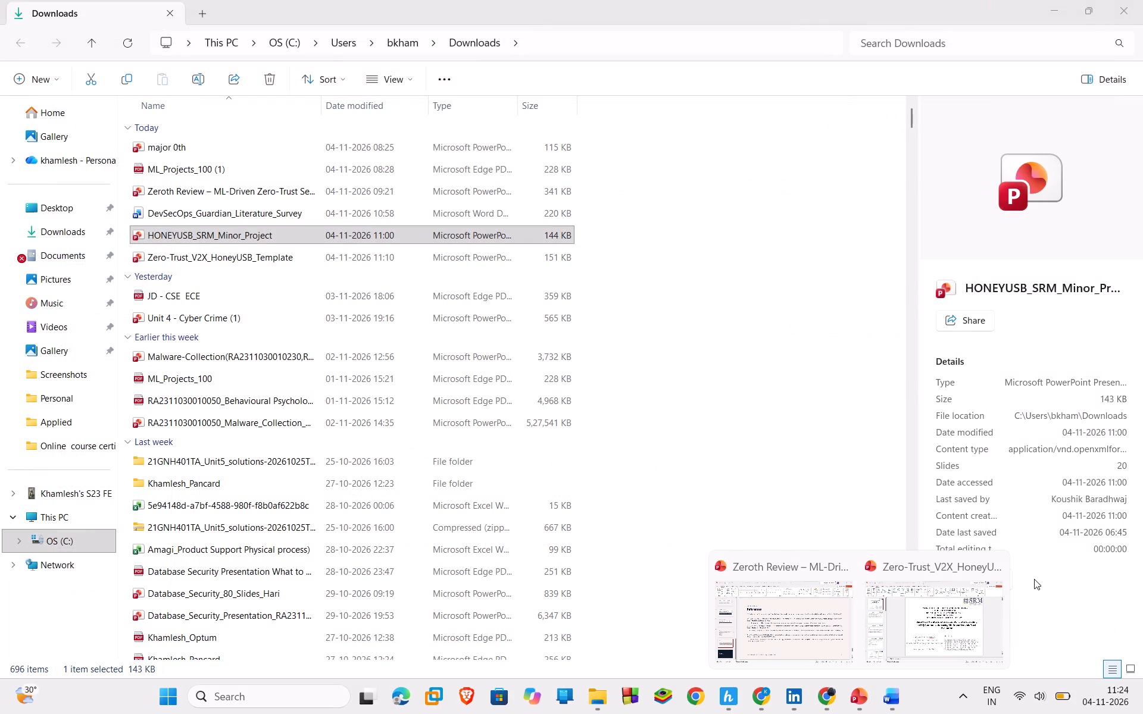
pyautogui.click(975, 610)
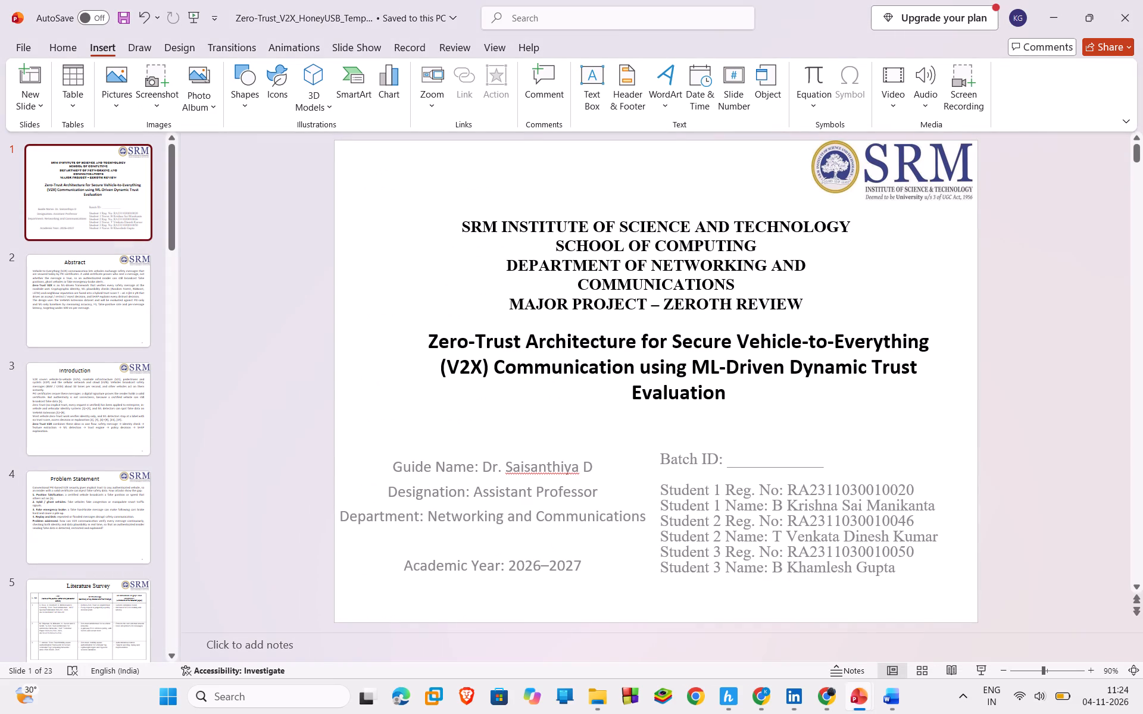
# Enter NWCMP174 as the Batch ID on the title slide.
pyautogui.click(753, 468)
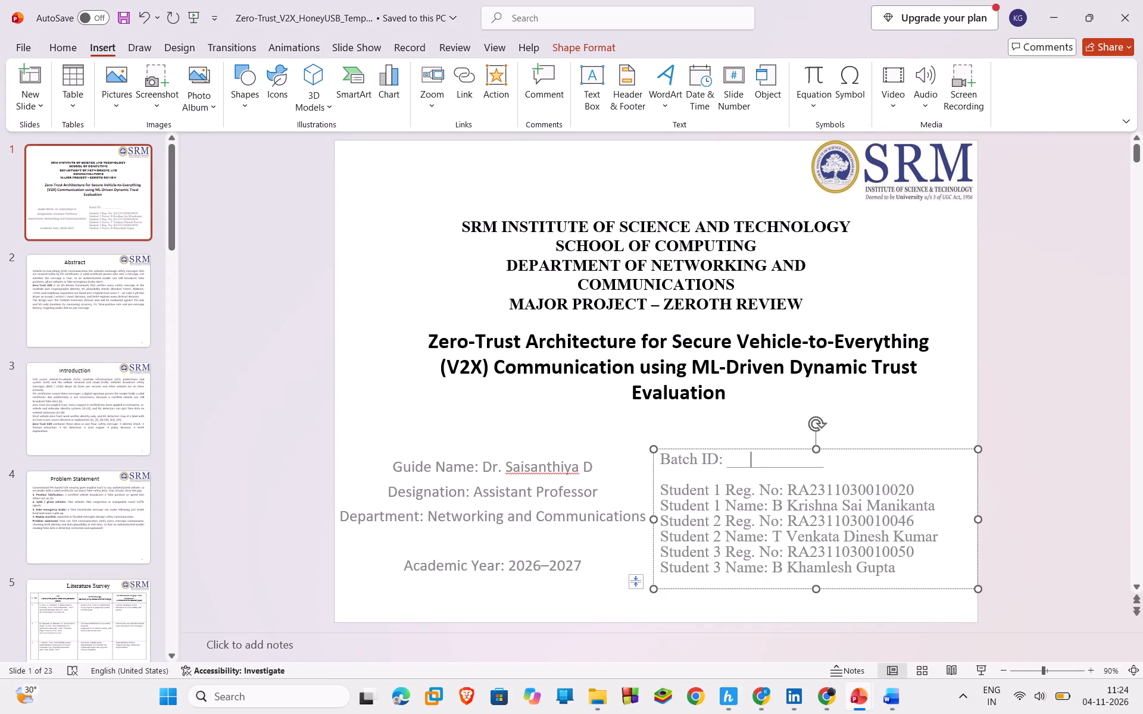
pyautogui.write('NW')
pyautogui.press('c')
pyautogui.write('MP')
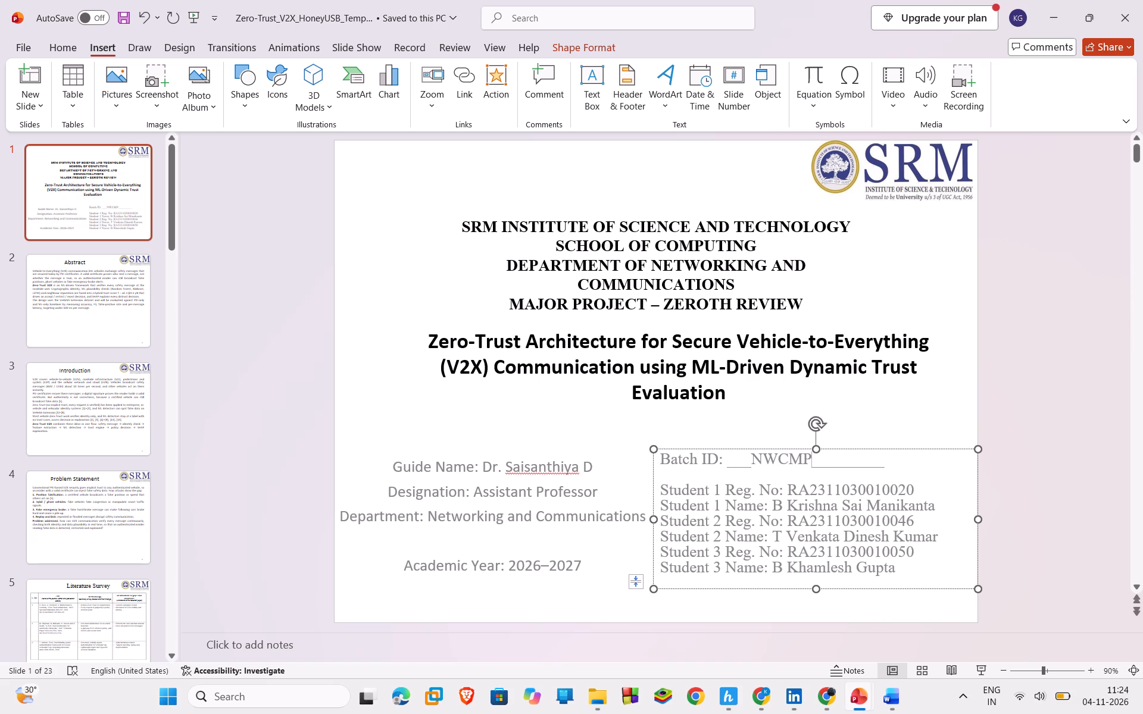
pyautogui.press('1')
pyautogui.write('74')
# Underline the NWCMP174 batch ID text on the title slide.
pyautogui.moveTo(844, 459); pyautogui.dragTo(775, 457)
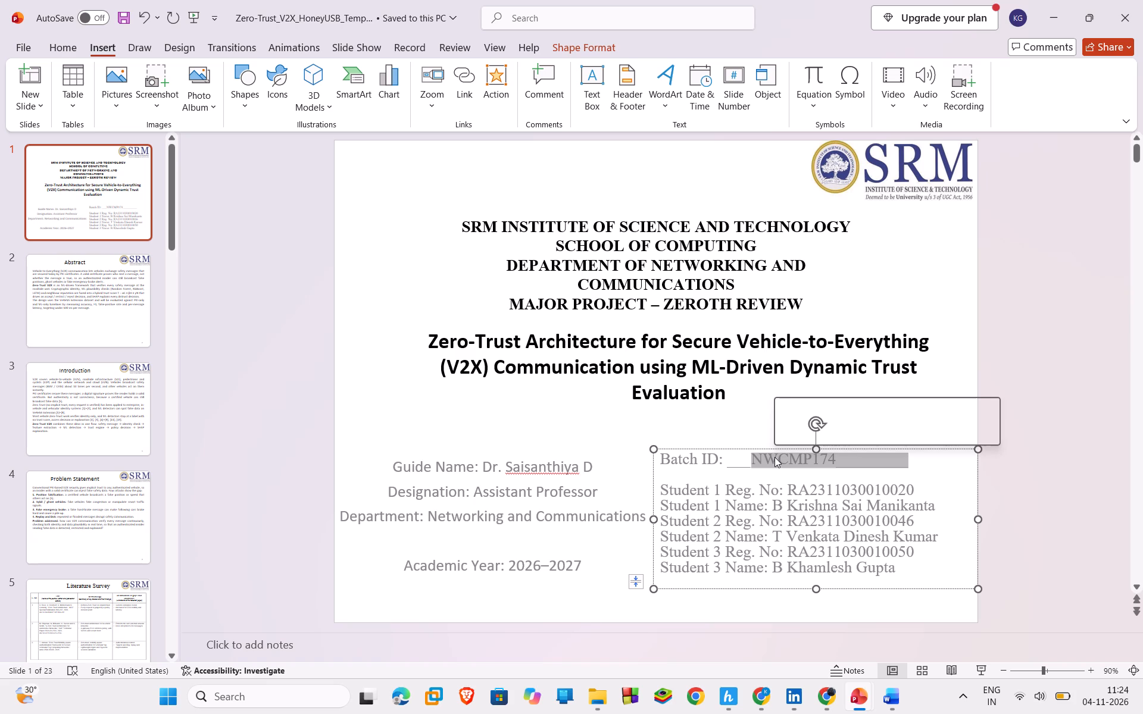
pyautogui.click(821, 435)
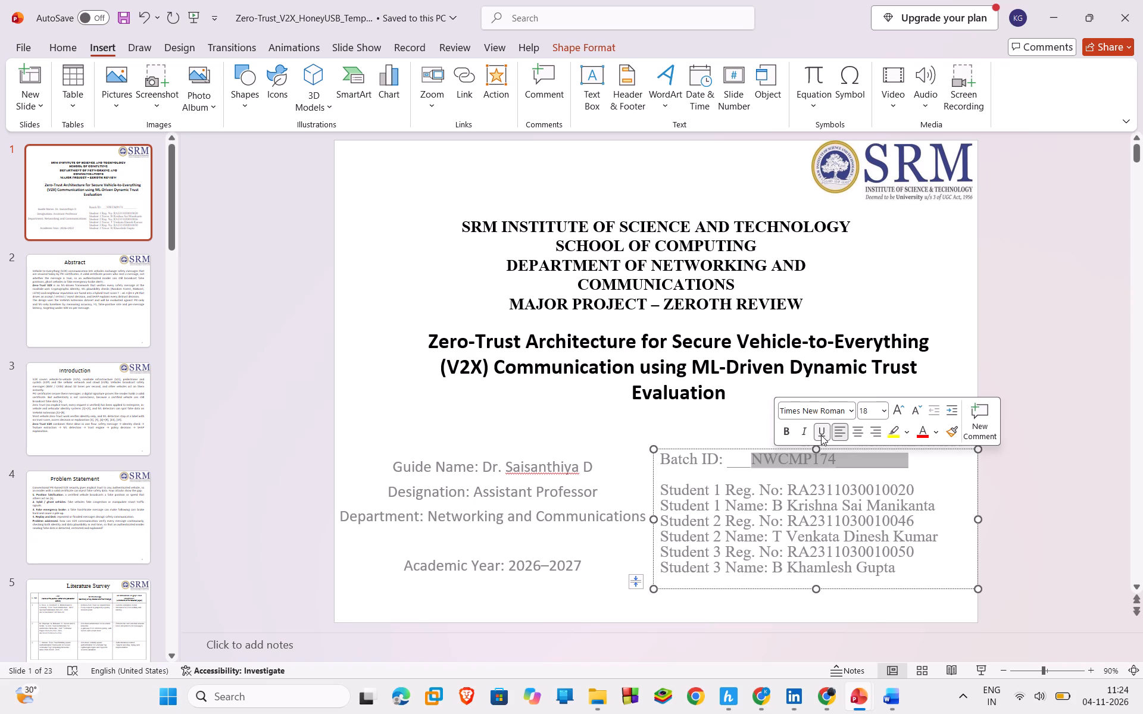
pyautogui.click(842, 457)
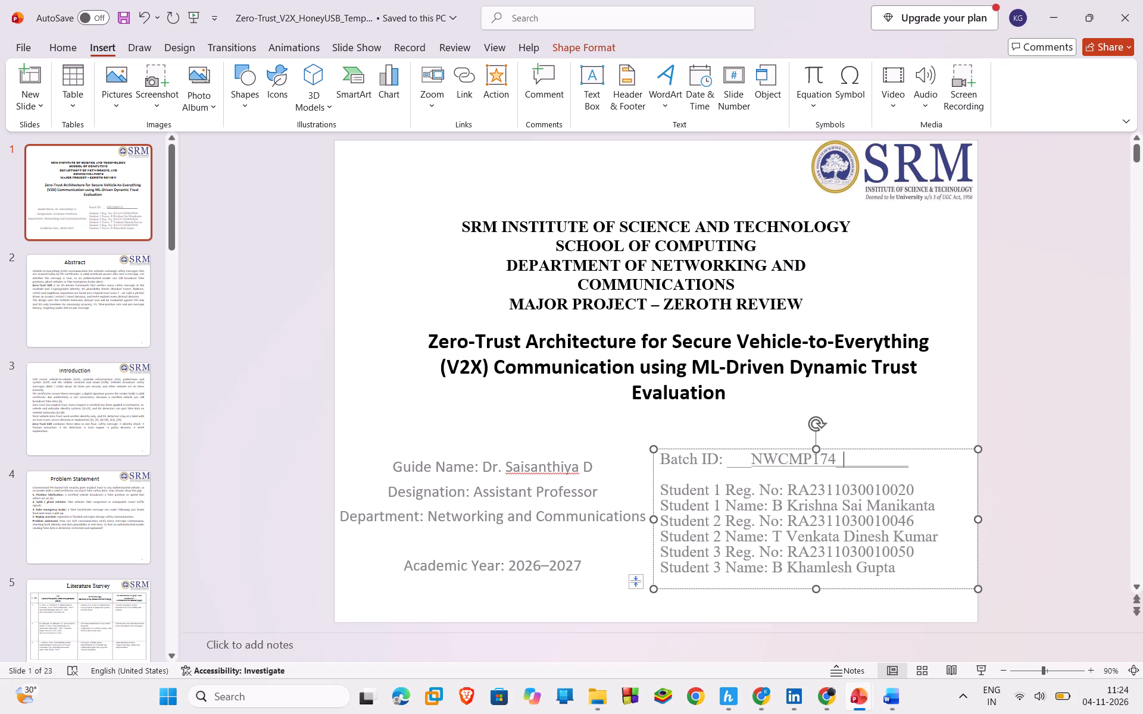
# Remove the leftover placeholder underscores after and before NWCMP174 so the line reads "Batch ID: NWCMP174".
pyautogui.click(917, 467)
pyautogui.press('BackSpace')
pyautogui.press('BackSpace')
pyautogui.press('BackSpace')
pyautogui.press('BackSpace')
pyautogui.press('BackSpace')
pyautogui.press('BackSpace')
pyautogui.press('BackSpace')
pyautogui.press('BackSpace')
pyautogui.press('BackSpace')
pyautogui.press('BackSpace')
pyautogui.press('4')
pyautogui.press('Left')
pyautogui.press('Left')
pyautogui.press('Left')
pyautogui.press('Left')
pyautogui.press('Left')
pyautogui.press('Left')
pyautogui.press('Left')
pyautogui.press('Left')
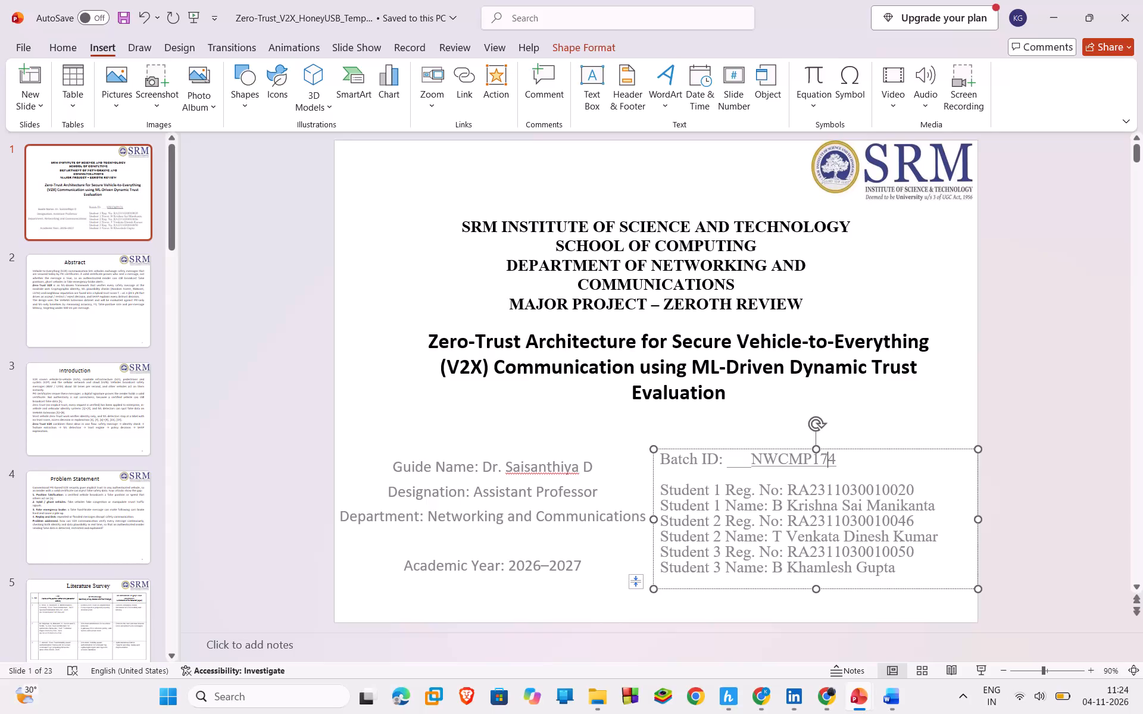
pyautogui.press('BackSpace')
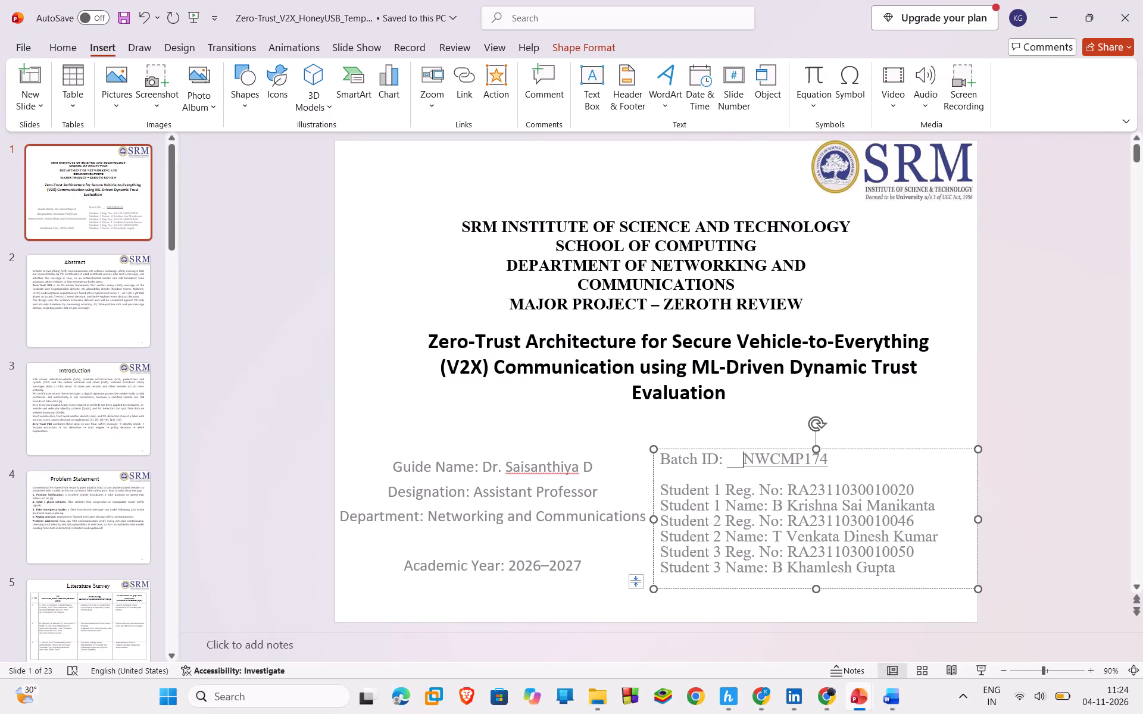
pyautogui.press('BackSpace')
pyautogui.press('BackSpace')
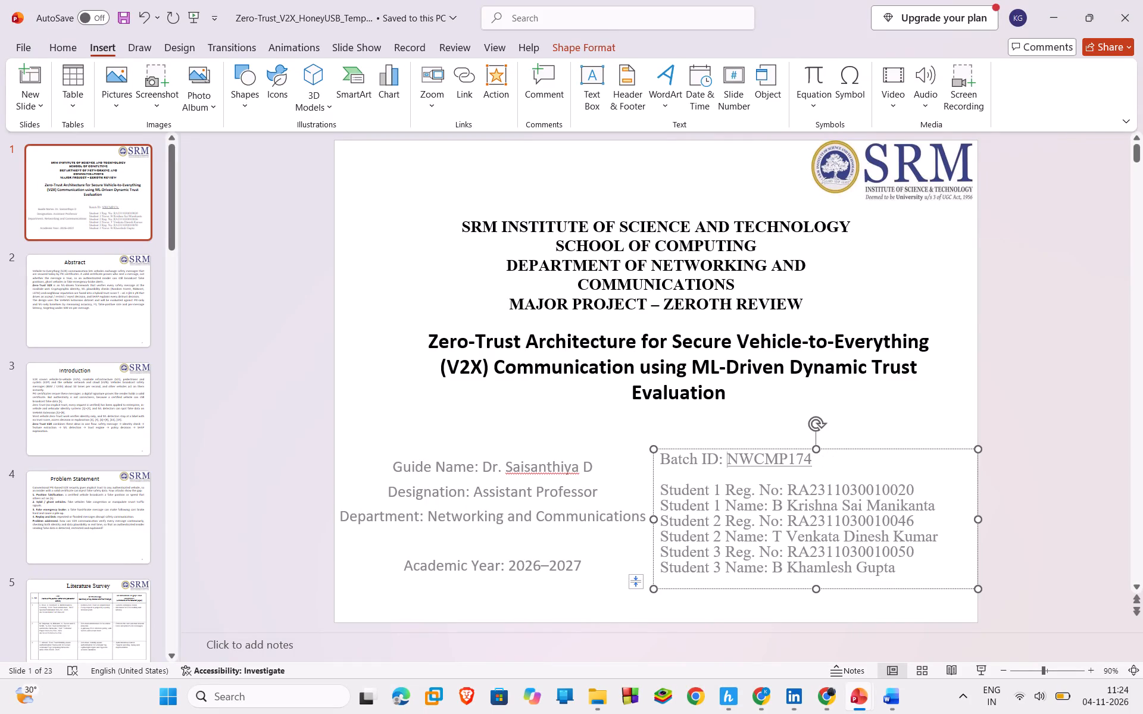
pyautogui.click(999, 422)
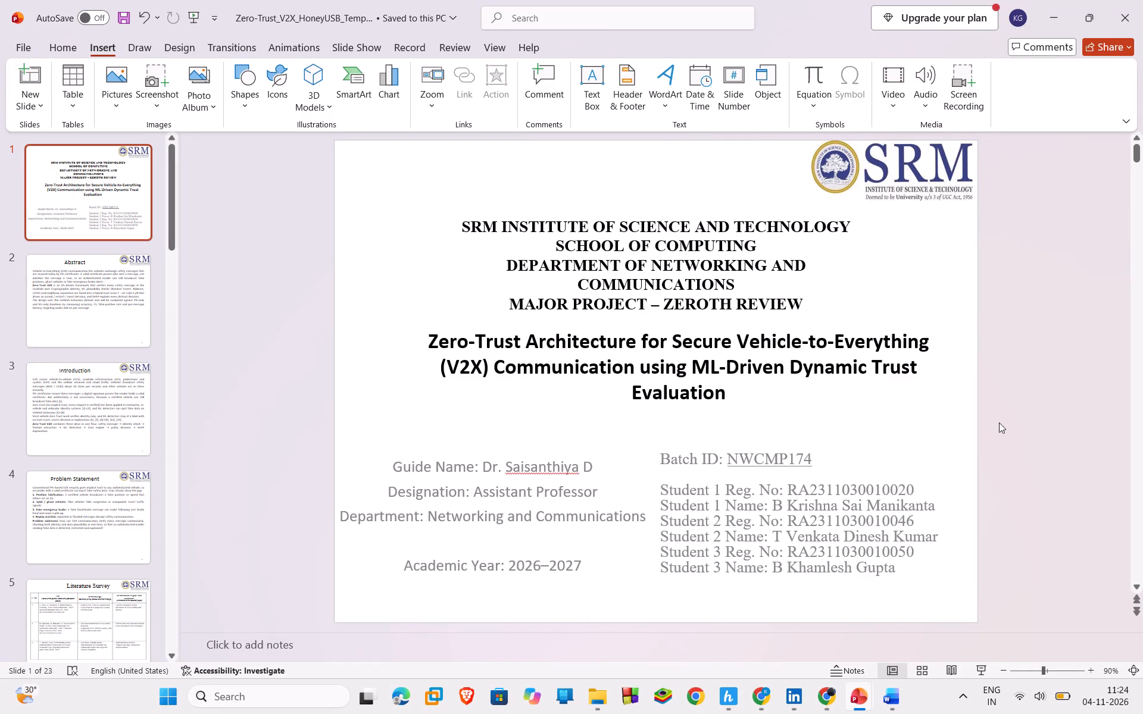
# Save the presentation and check for its file in the Downloads folder.
pyautogui.click(132, 301)
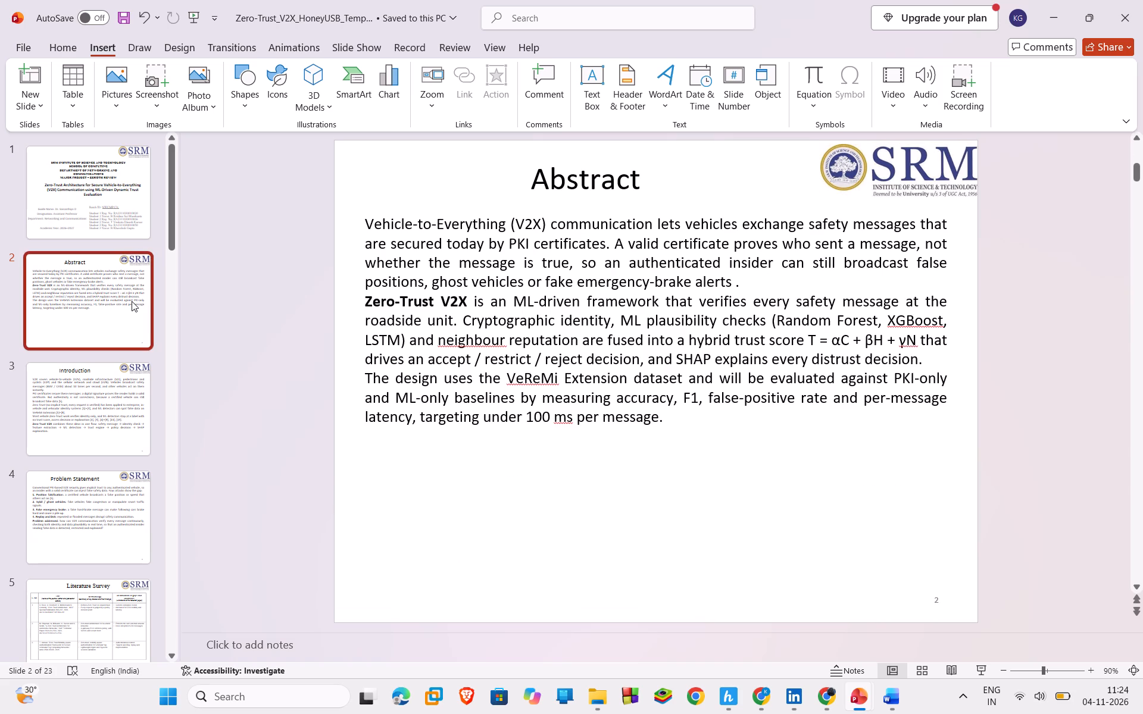
pyautogui.hotkey('ctrl', 's')
pyautogui.click(405, 440)
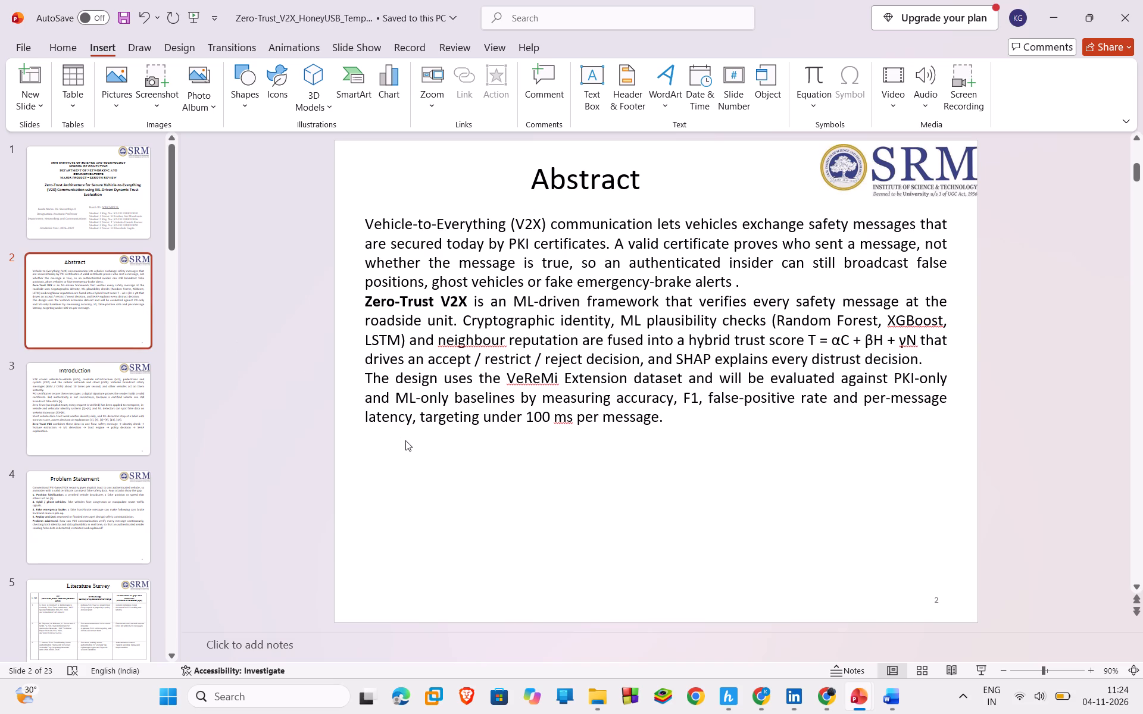
pyautogui.hotkey('ctrl', 's')
pyautogui.hotkey('alt', 'Tab')
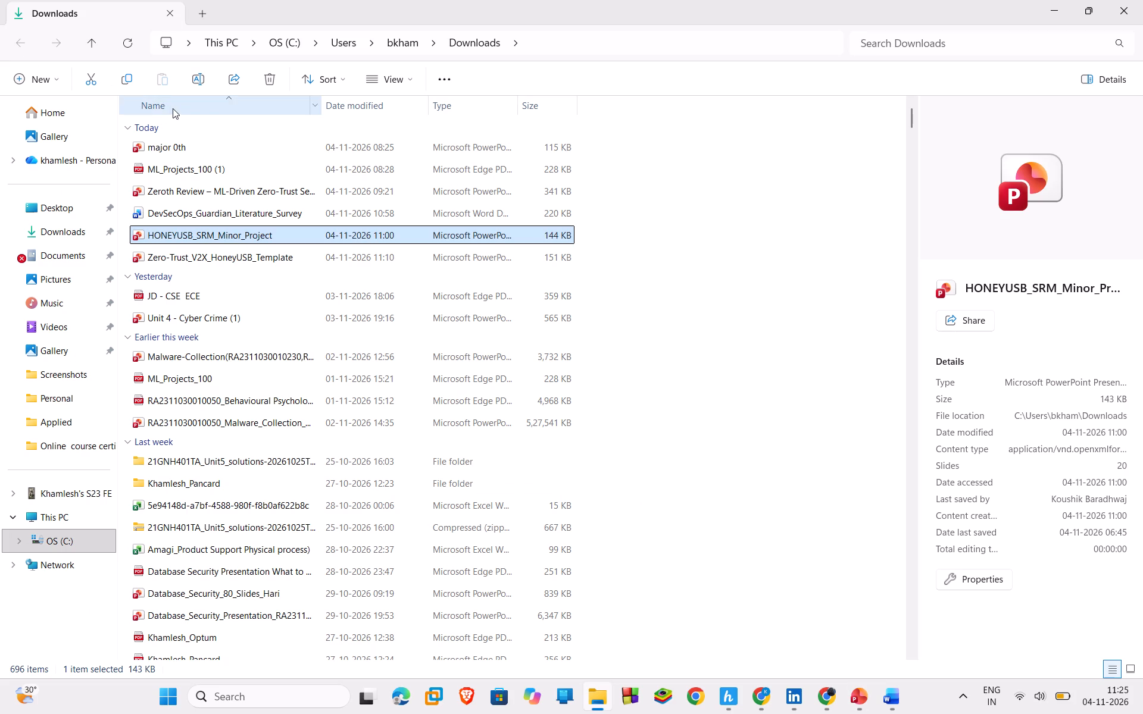
pyautogui.click(207, 253)
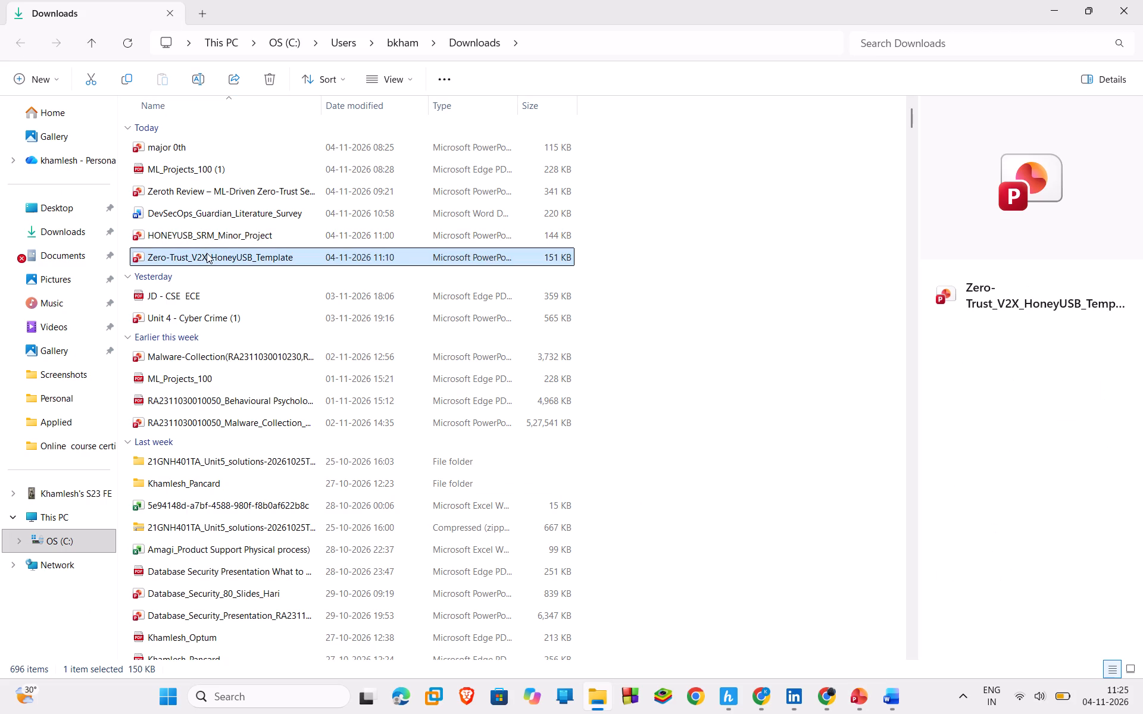
pyautogui.hotkey('alt', 'Tab')
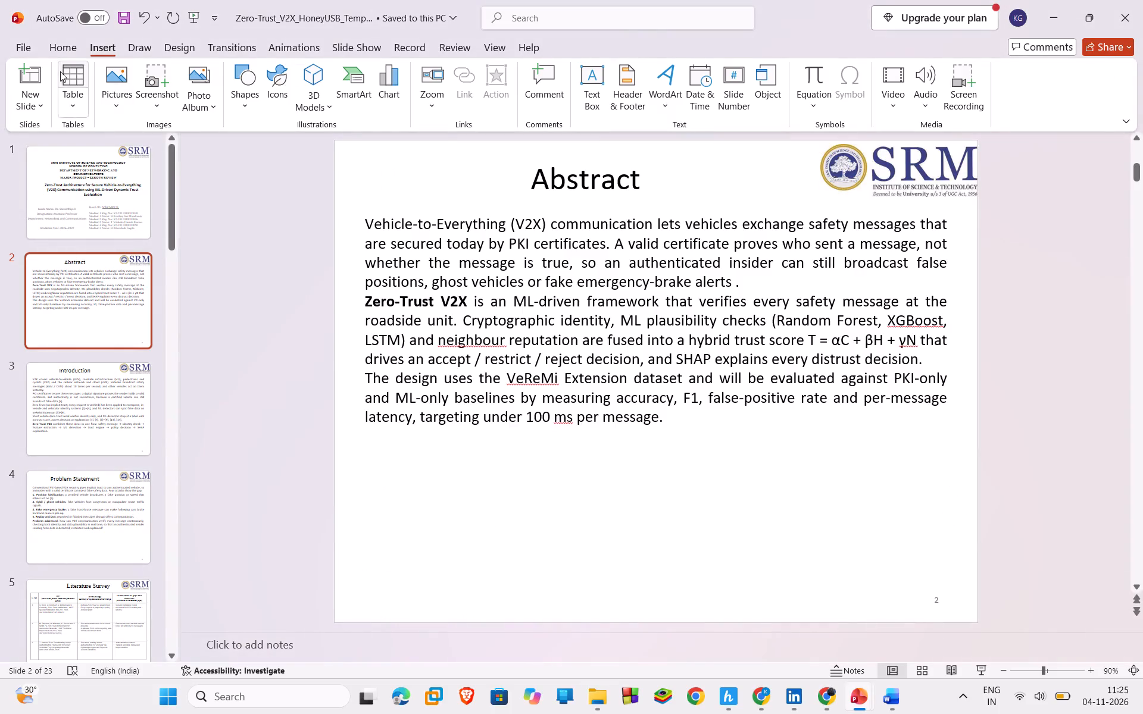
# Save a copy of the presentation in Downloads under the shortened file name Zero-Trust_V2X_.
pyautogui.click(20, 52)
pyautogui.click(48, 277)
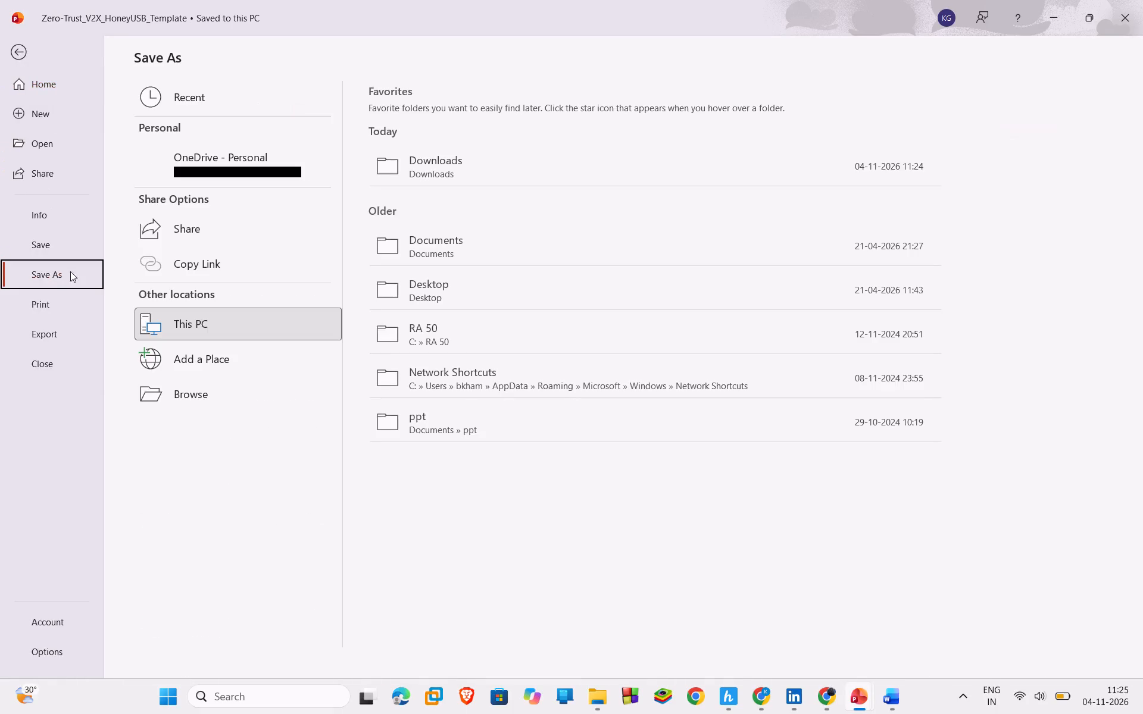
pyautogui.click(479, 156)
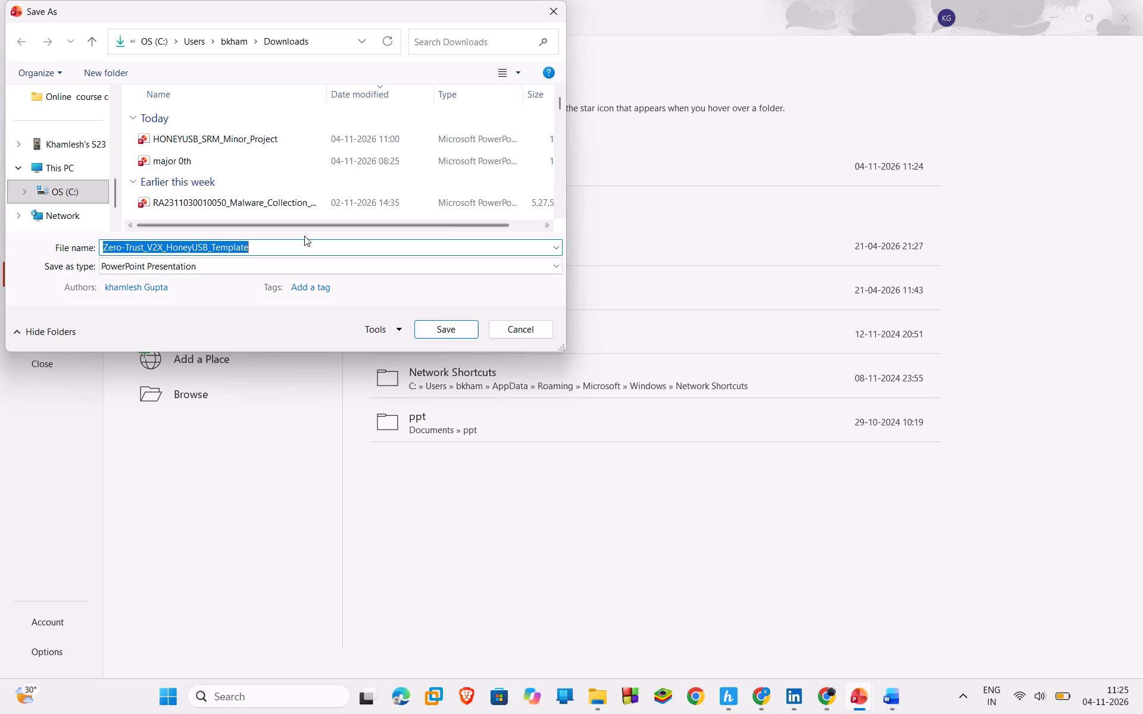
pyautogui.click(277, 248)
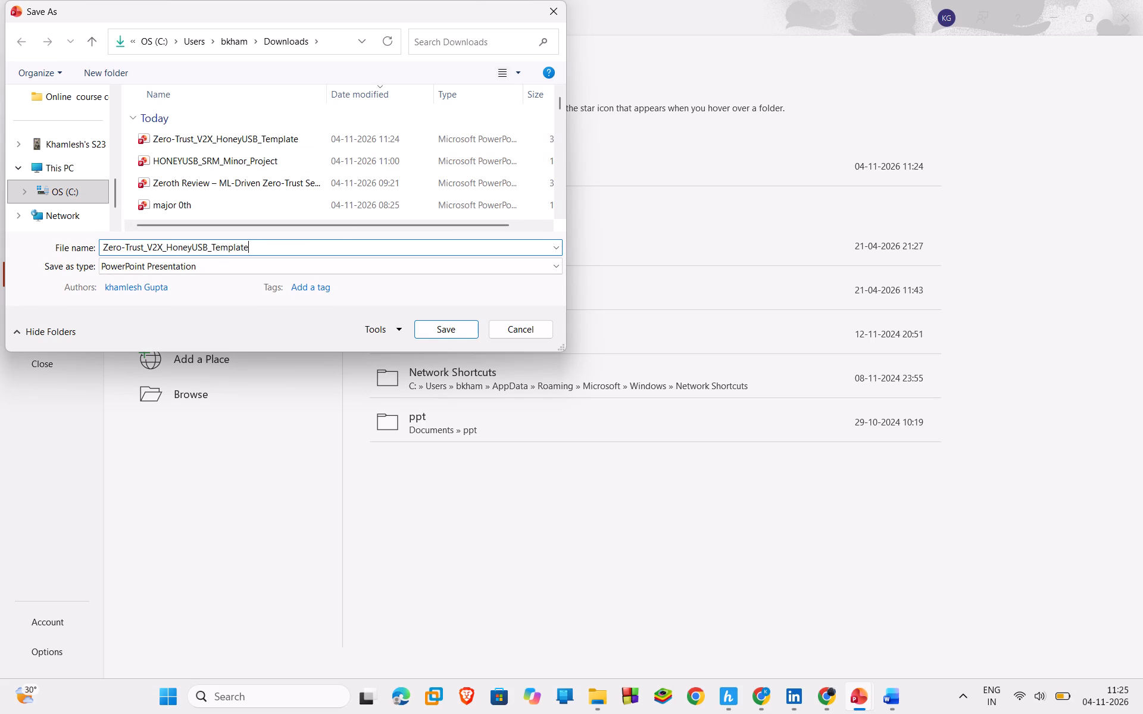
pyautogui.press('BackSpace')
pyautogui.press('BackSpace')
pyautogui.press('BackSpace')
pyautogui.press('BackSpace')
pyautogui.press('BackSpace')
pyautogui.press('BackSpace')
pyautogui.press('BackSpace')
pyautogui.press('BackSpace')
pyautogui.press('BackSpace')
pyautogui.press('BackSpace')
pyautogui.press('BackSpace')
pyautogui.press('BackSpace')
pyautogui.press('BackSpace')
pyautogui.press('BackSpace')
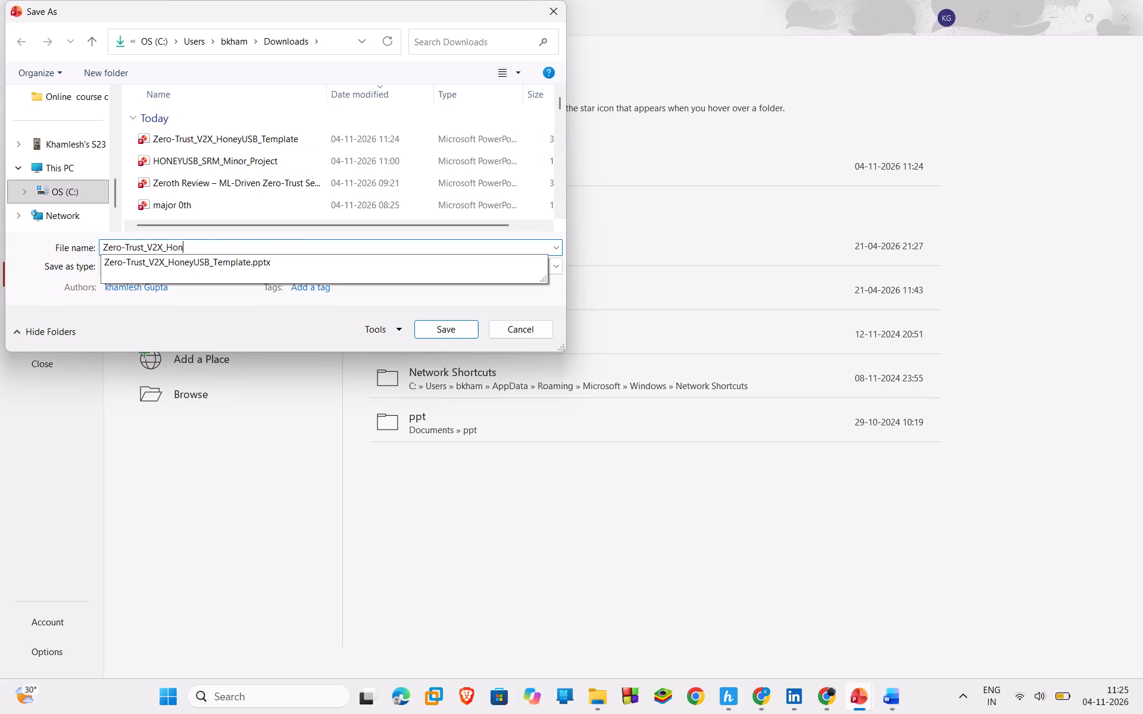
pyautogui.press('BackSpace')
pyautogui.press('BackSpace')
pyautogui.press('BackSpace')
pyautogui.click(451, 332)
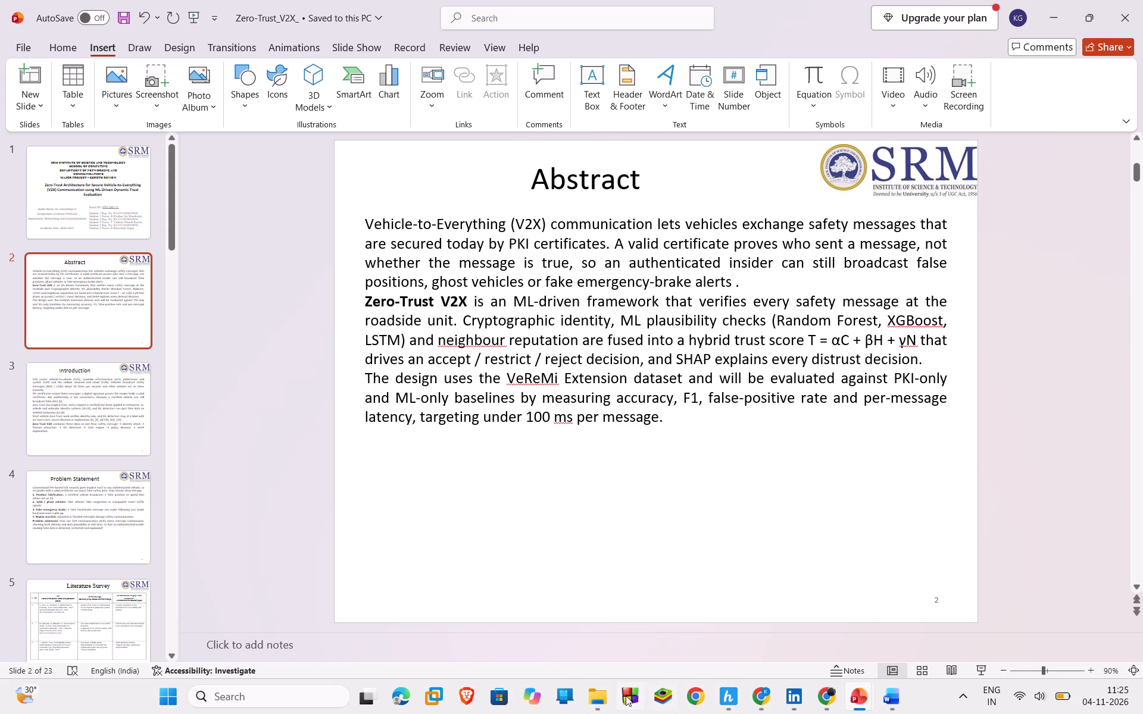
# Copy the Zero-Trust_V2X_ presentation file from the Downloads folder in File Explorer for use in another window.
pyautogui.click(613, 602)
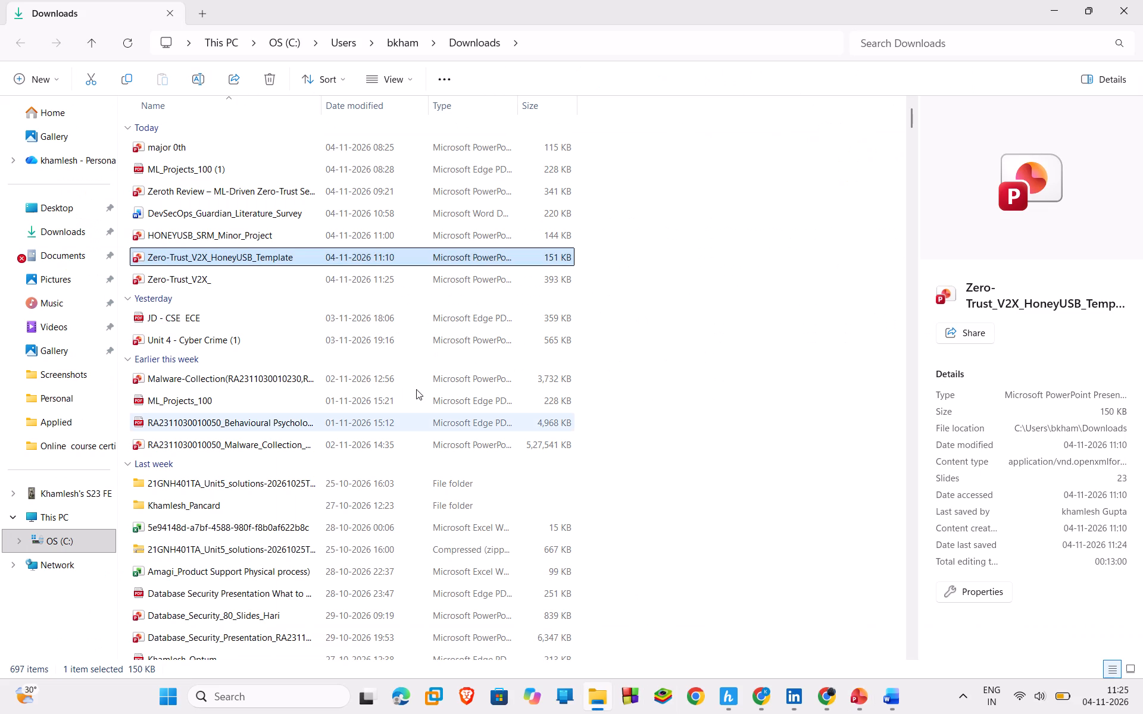
pyautogui.click(229, 282)
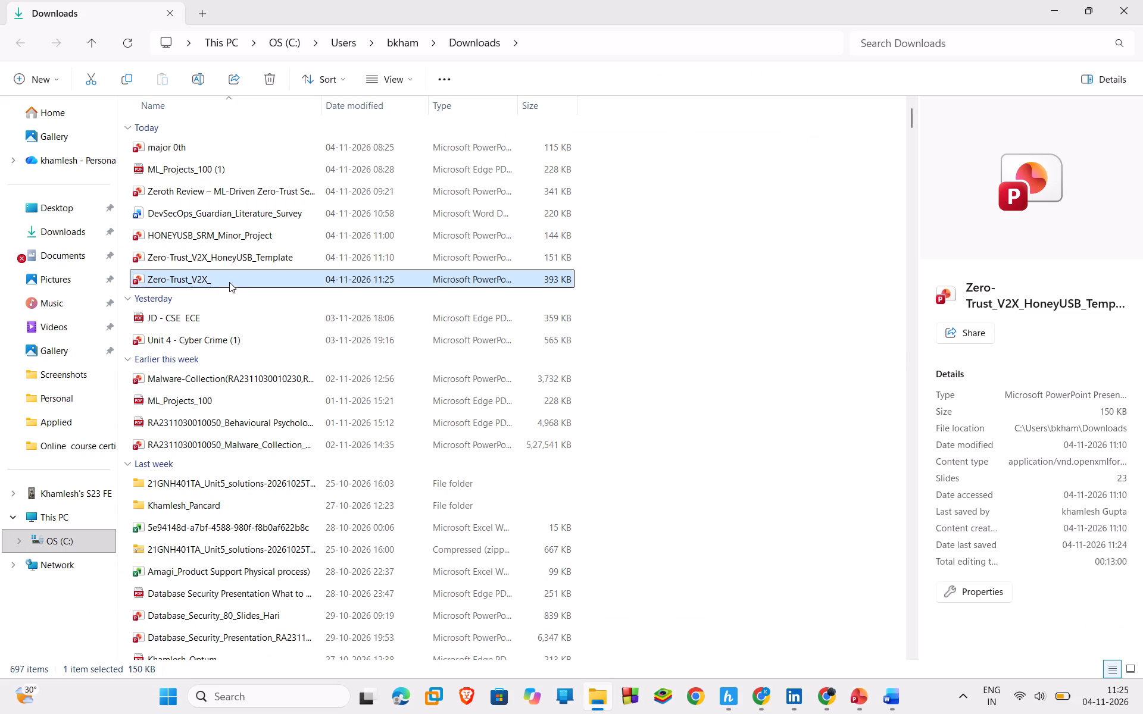
pyautogui.click(114, 75)
pyautogui.hotkey('alt', 'Tab')
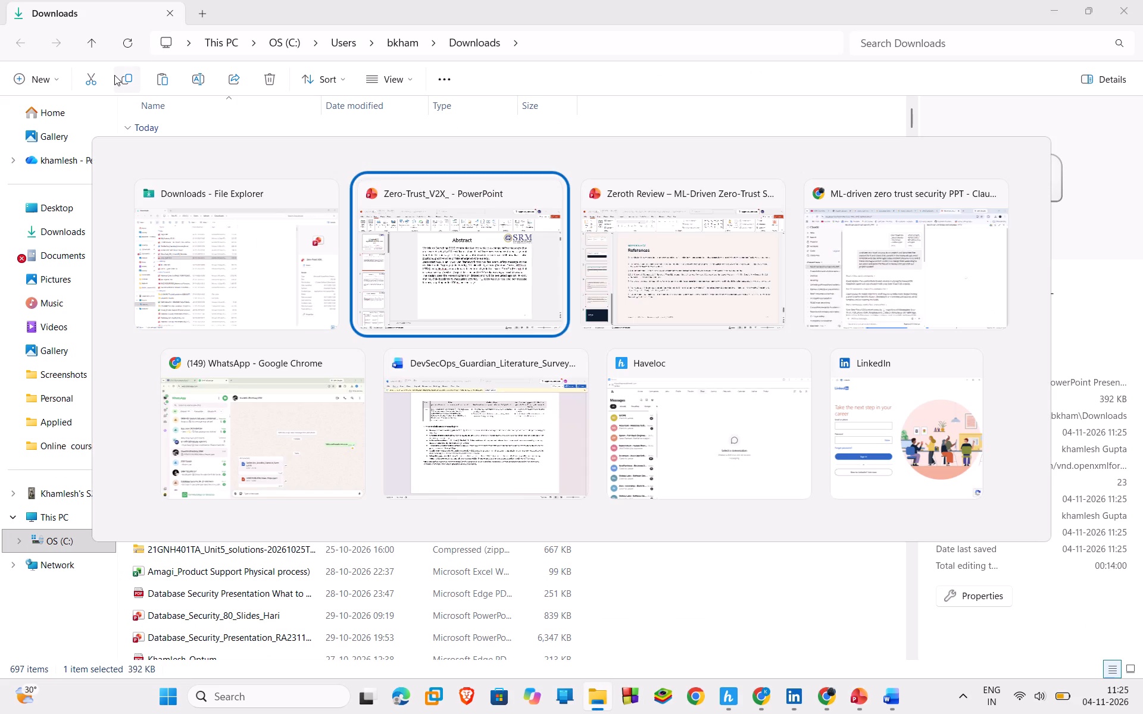
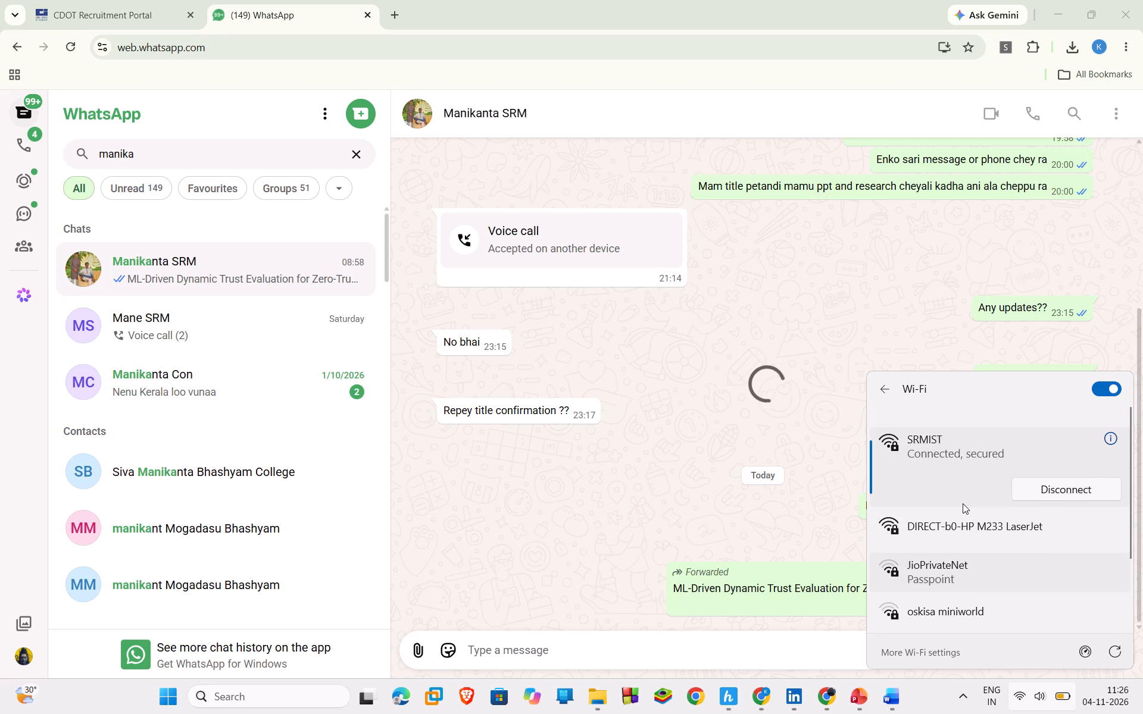
# Refresh the list of available Wi-Fi networks and connect the computer to the Power House network with automatic connection enabled.
pyautogui.scroll(2, 963, 503)
pyautogui.scroll(-10, 963, 503)
pyautogui.click(1113, 650)
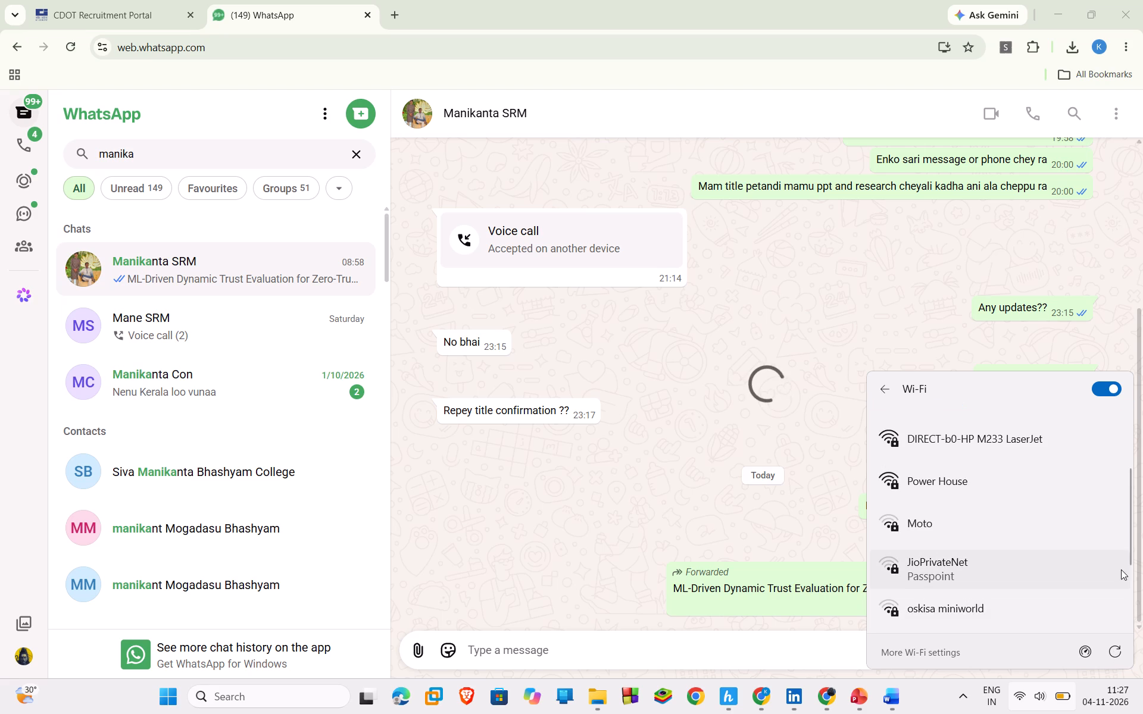
pyautogui.scroll(-1, 1121, 569)
pyautogui.click(964, 448)
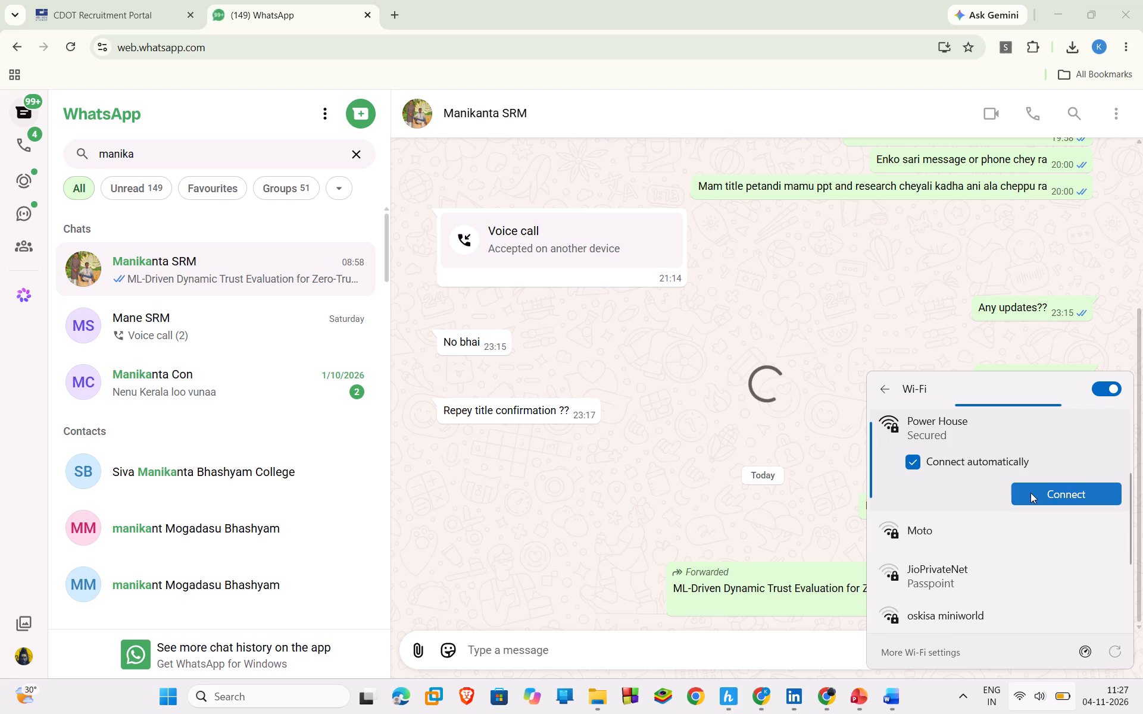
pyautogui.click(1031, 493)
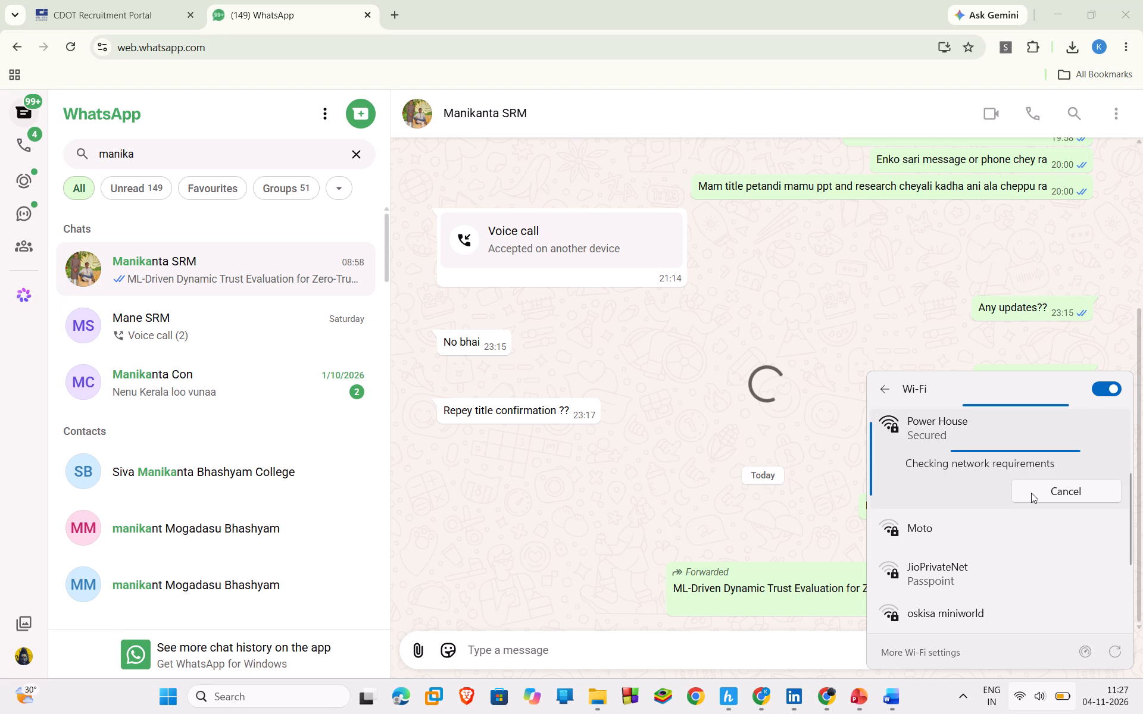
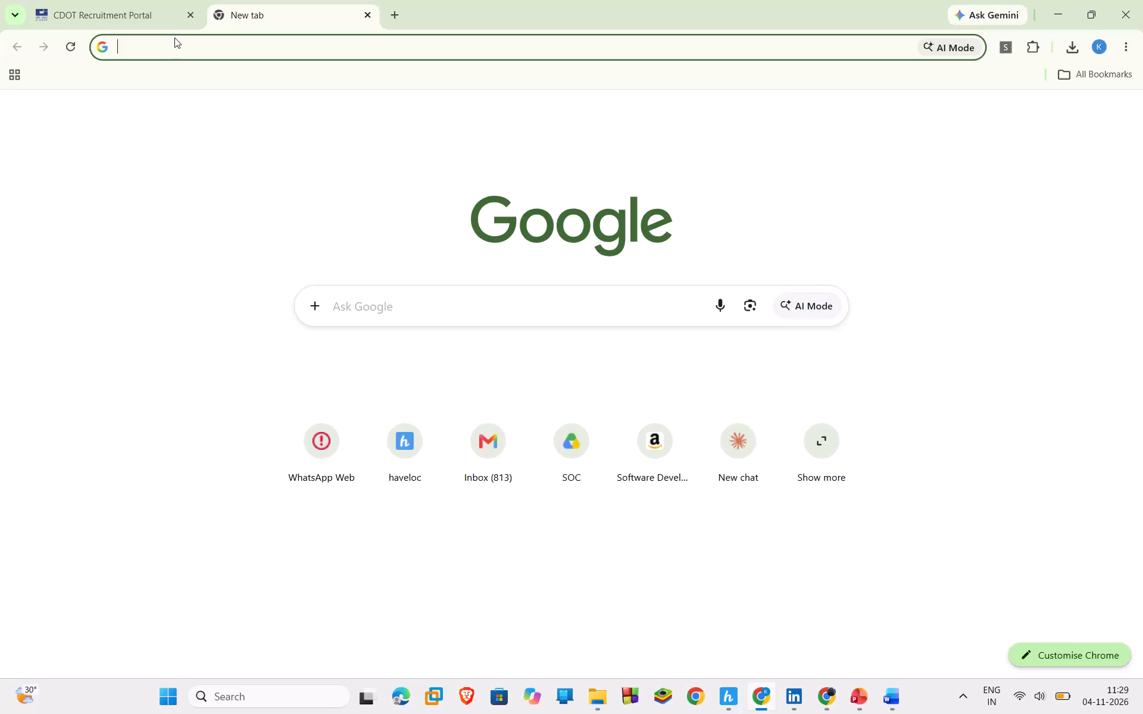
# Close the CDOT Recruitment Portal tab, keeping the new blank tab open.
pyautogui.click(191, 18)
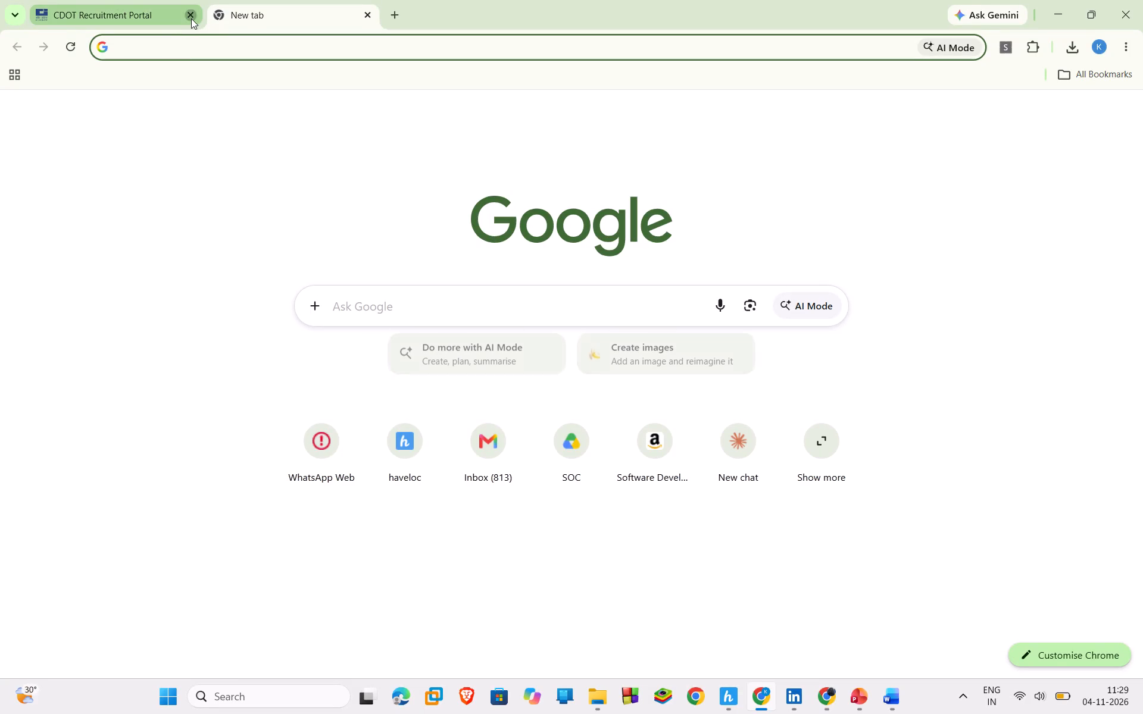
# Activate the address bar of the blank tab with its recent search suggestions.
pyautogui.moveTo(206, 57); pyautogui.dragTo(204, 49)
pyautogui.click(204, 49)
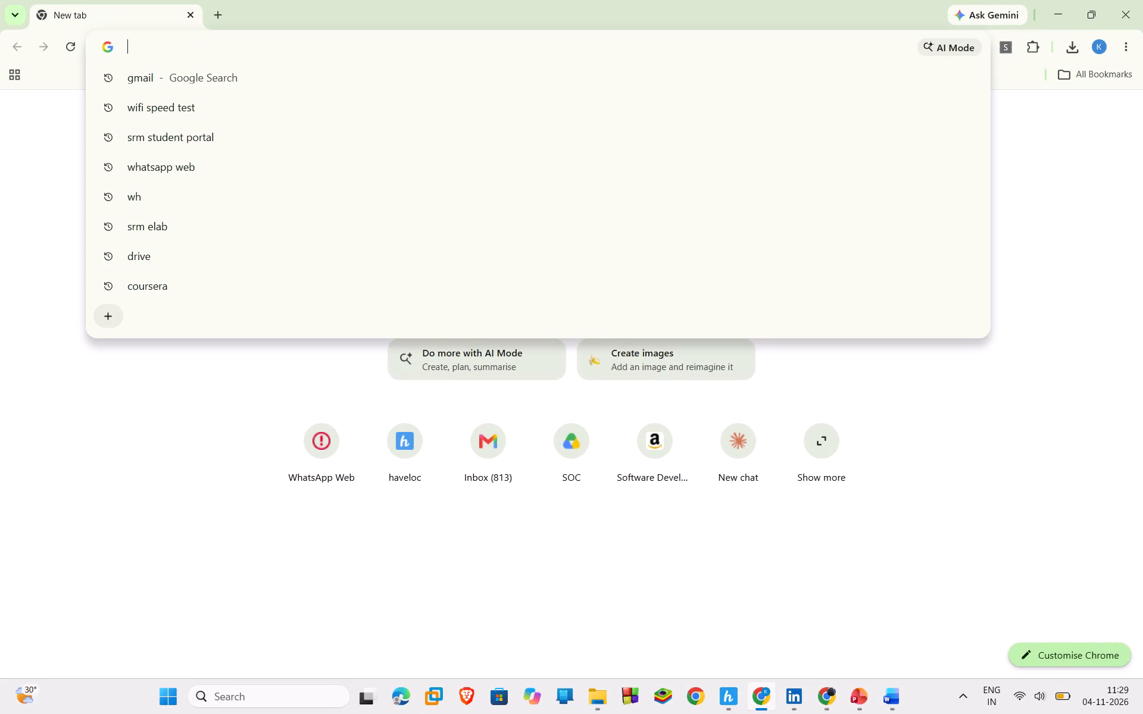
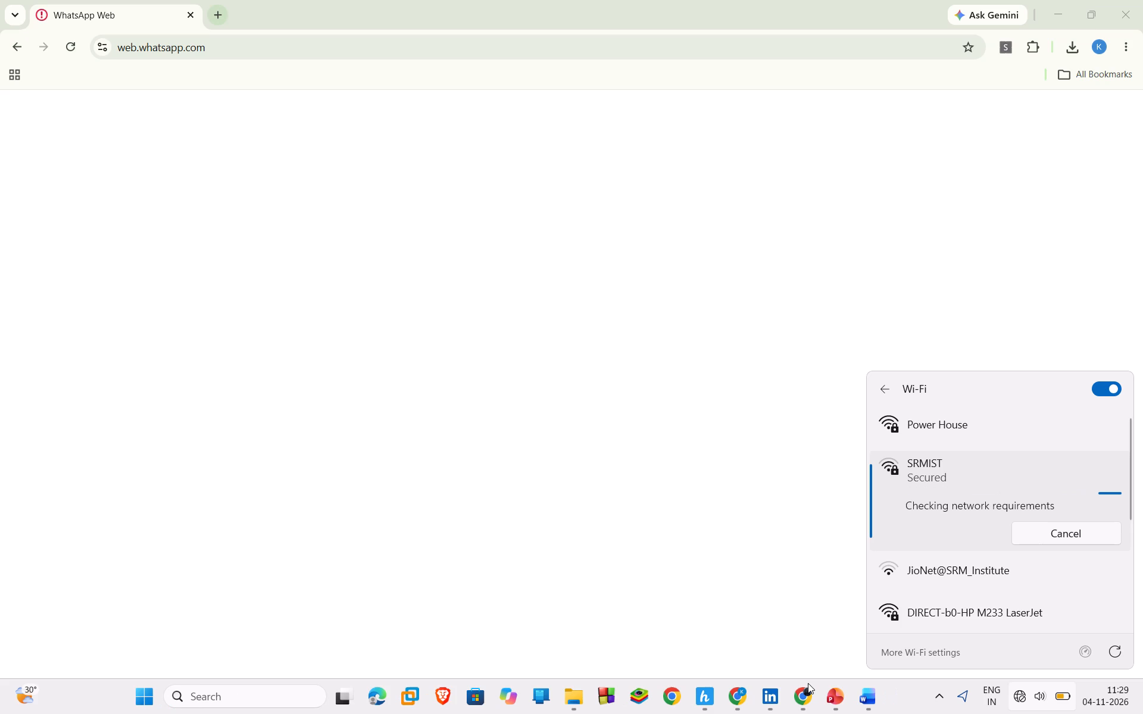
# Open mail.google.com in a new tab of the Chrome window that holds the Claude and Google search tabs.
pyautogui.click(897, 16)
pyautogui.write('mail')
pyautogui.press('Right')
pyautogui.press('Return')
# Close the Claude PPT tab and the four Google search tabs, keeping the YouTube, Explain Cyber and mail tabs.
pyautogui.click(758, 18)
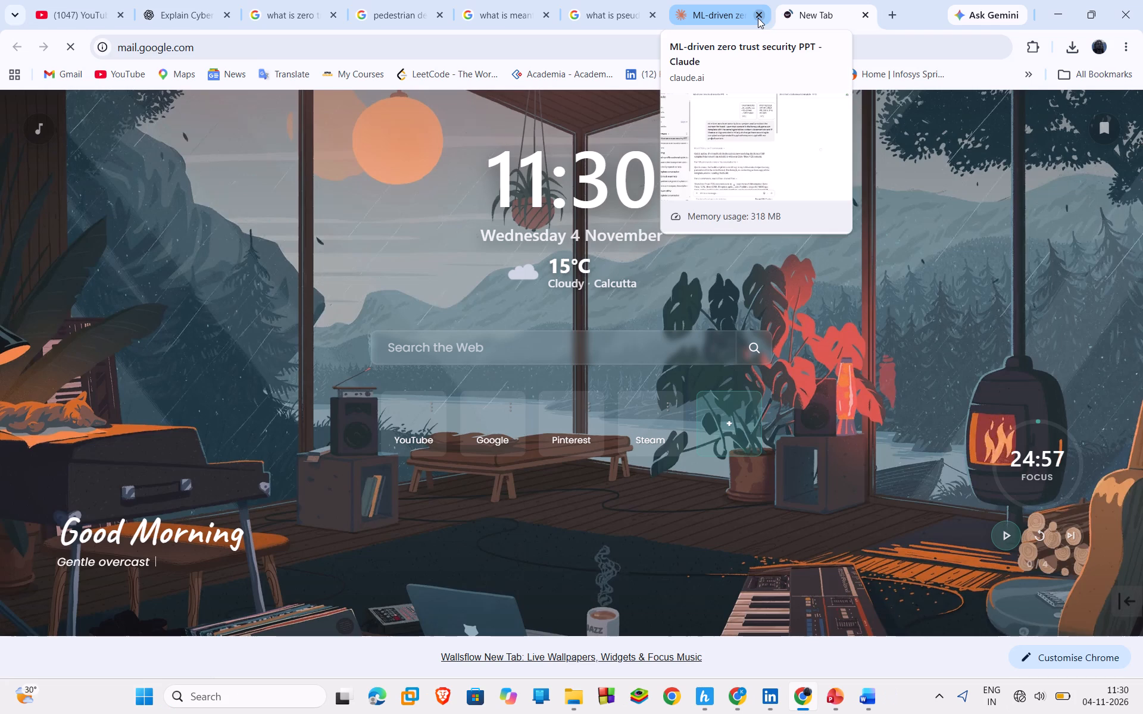
pyautogui.click(656, 15)
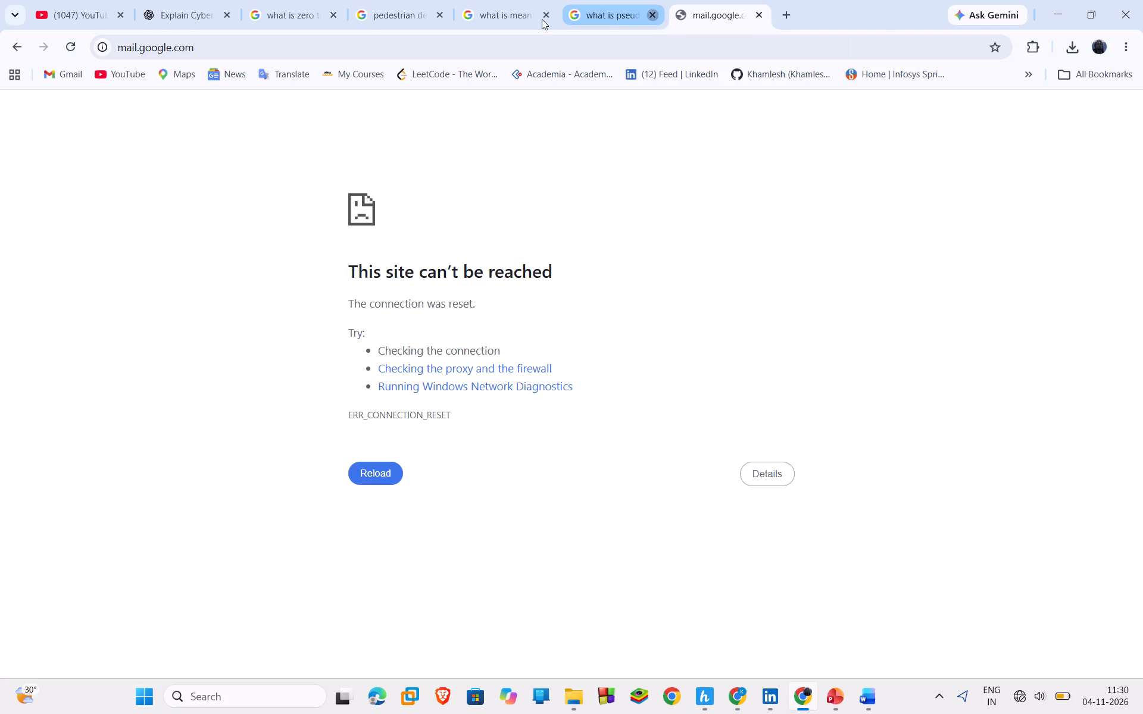
pyautogui.click(541, 14)
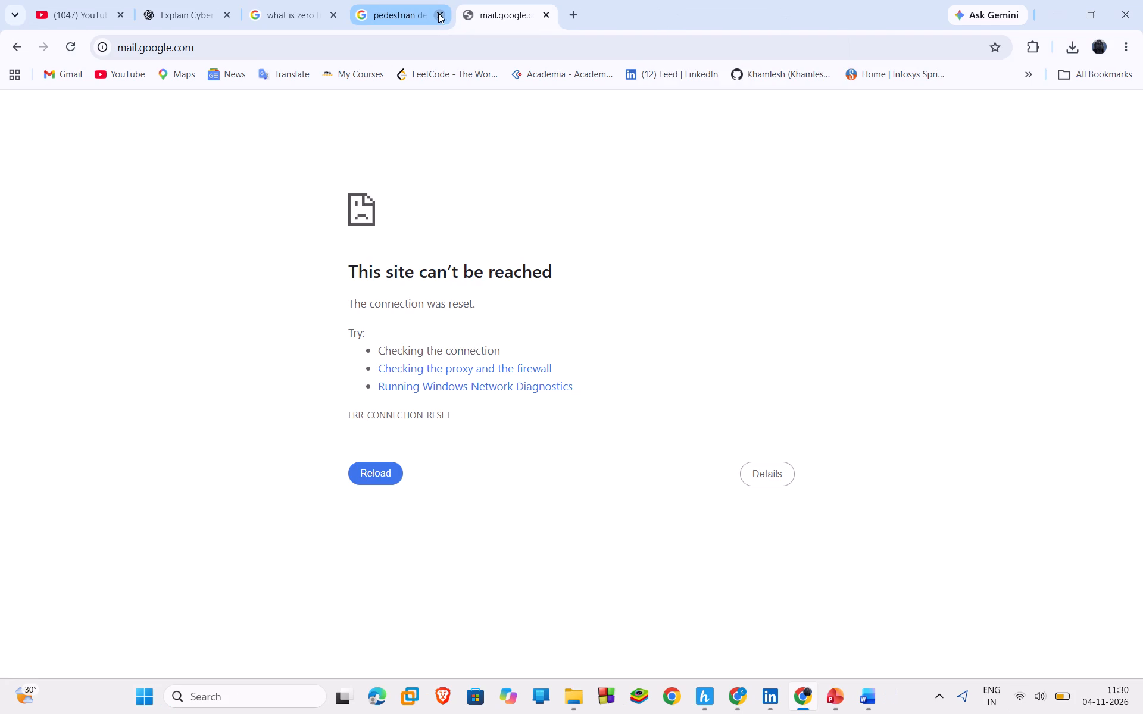
pyautogui.click(438, 13)
pyautogui.click(330, 11)
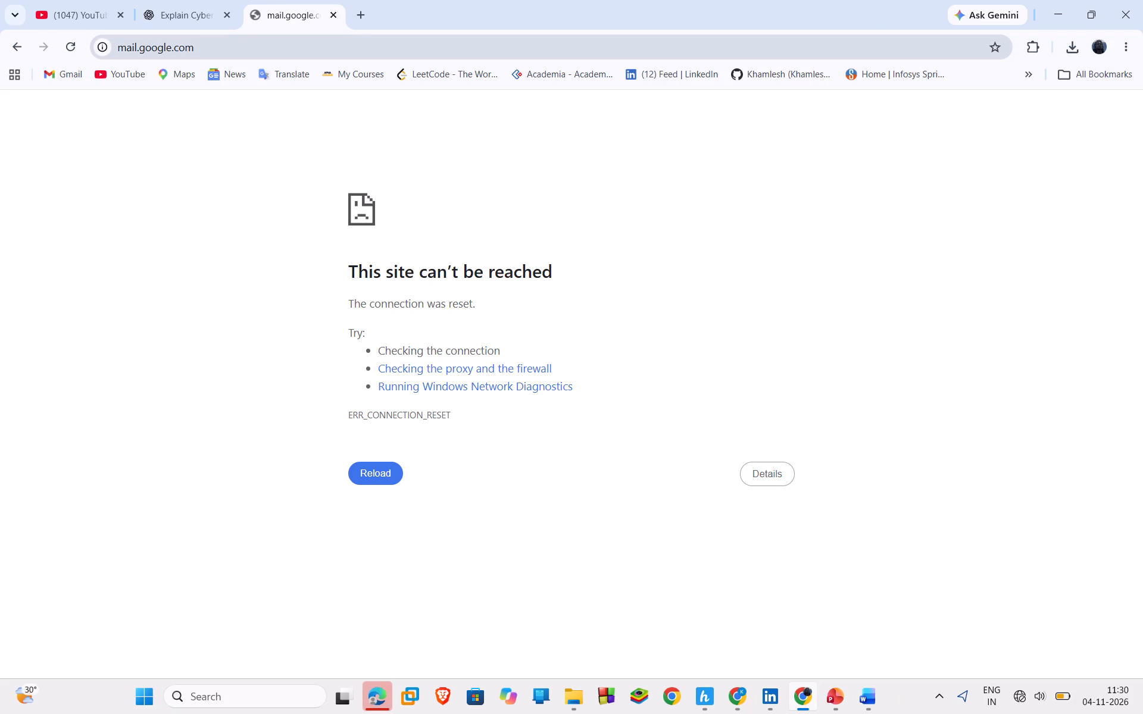
# Reload the mail.google.com page.
pyautogui.hotkey('ctrl', 'r')
pyautogui.hotkey('ctrl', 'r')
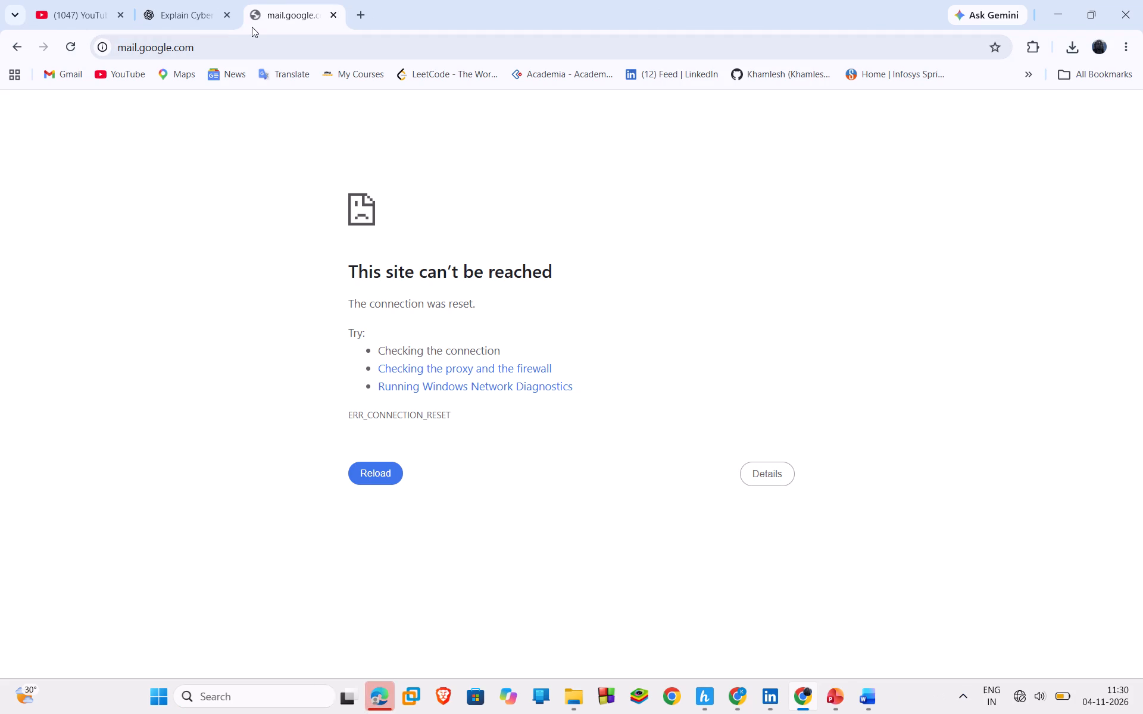
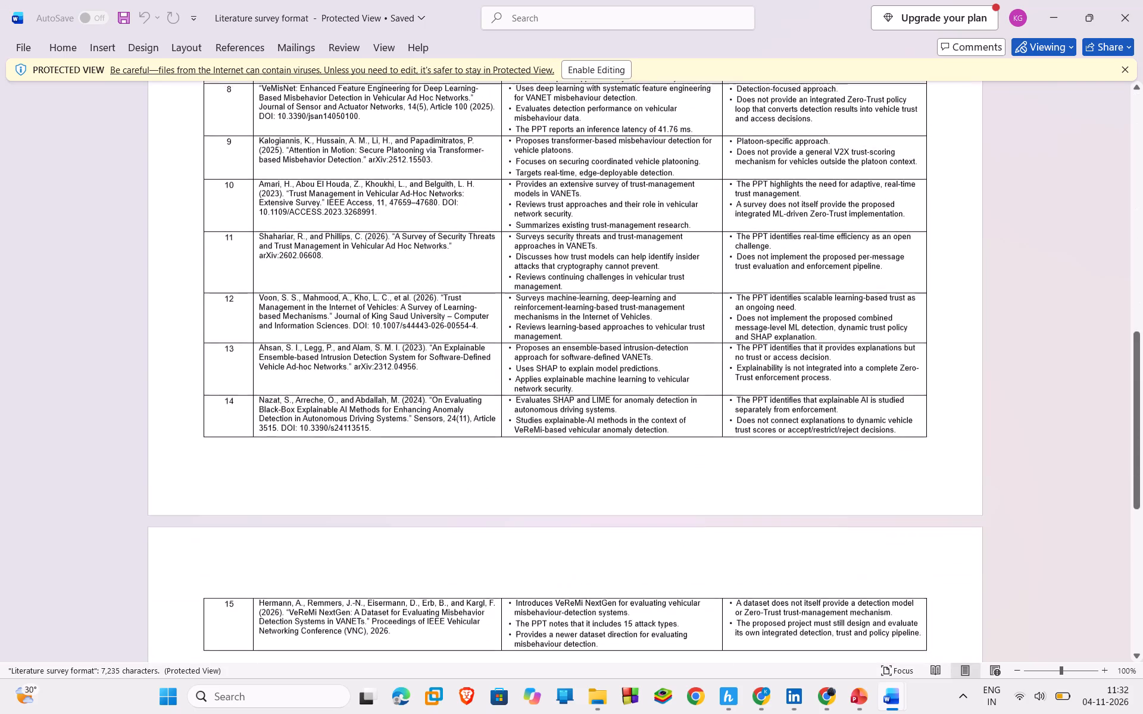
# Enable editing of the protected Literature survey format document.
pyautogui.scroll(-5, 556, 356)
pyautogui.click(585, 64)
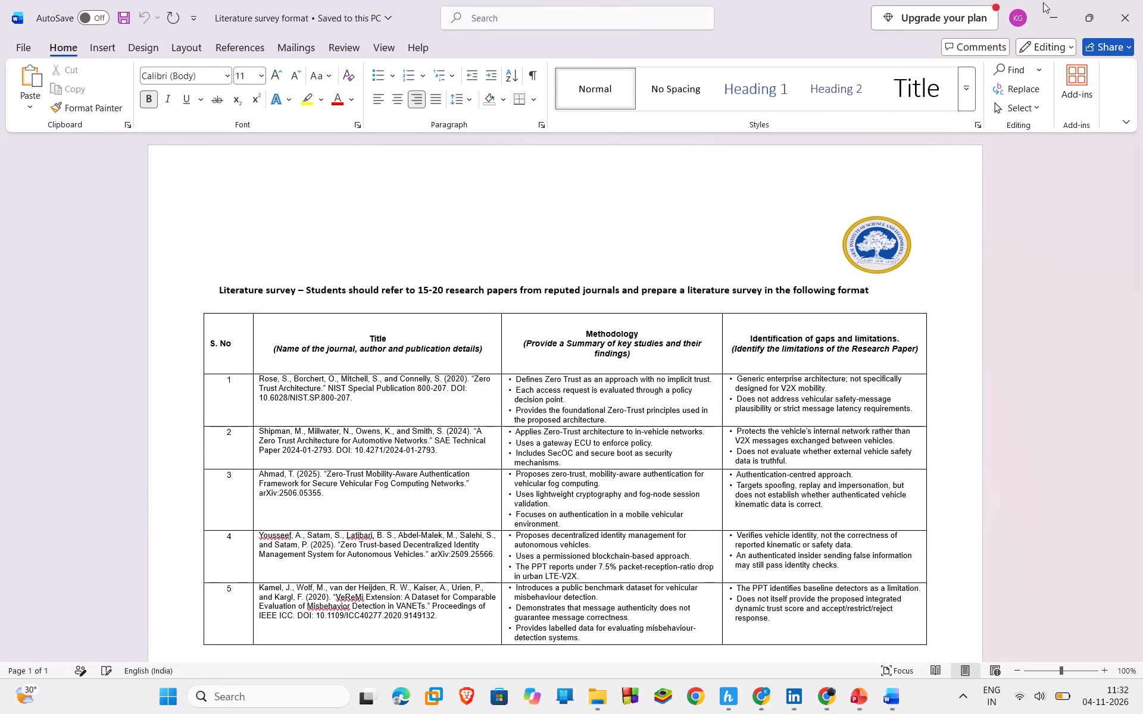
# Minimise the Literature survey format document and view the DevSecOps_Guardian_Literature_Survey document from its beginning.
pyautogui.click(1042, 2)
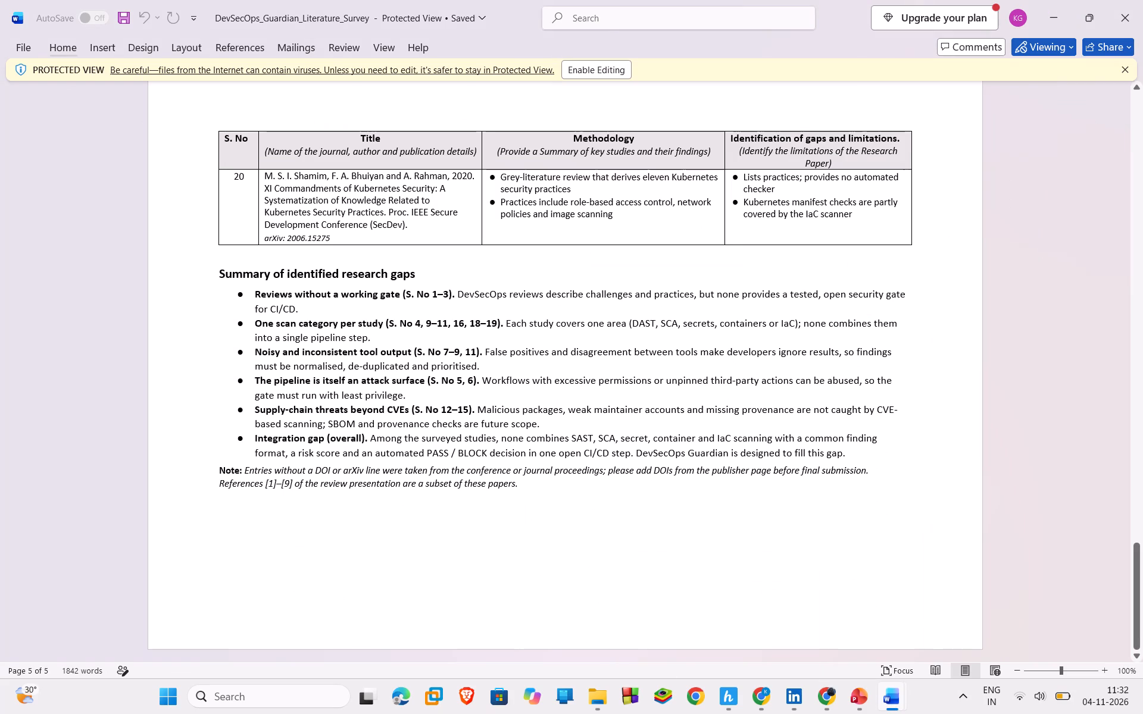
pyautogui.scroll(13, 510, 278)
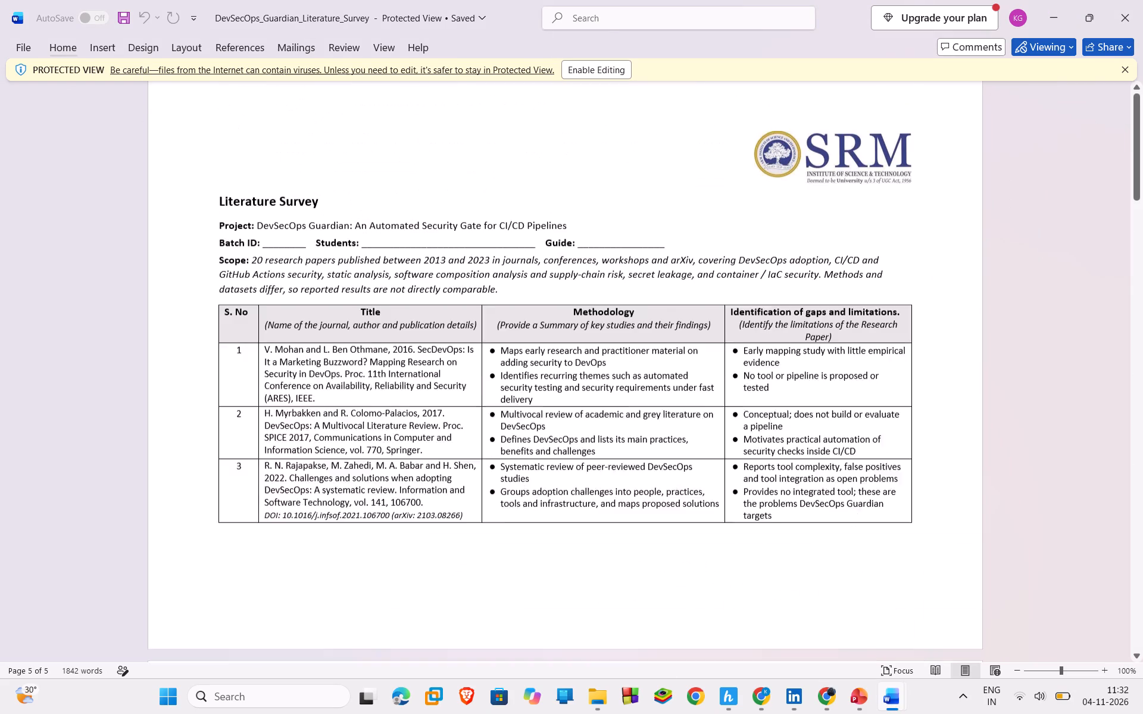
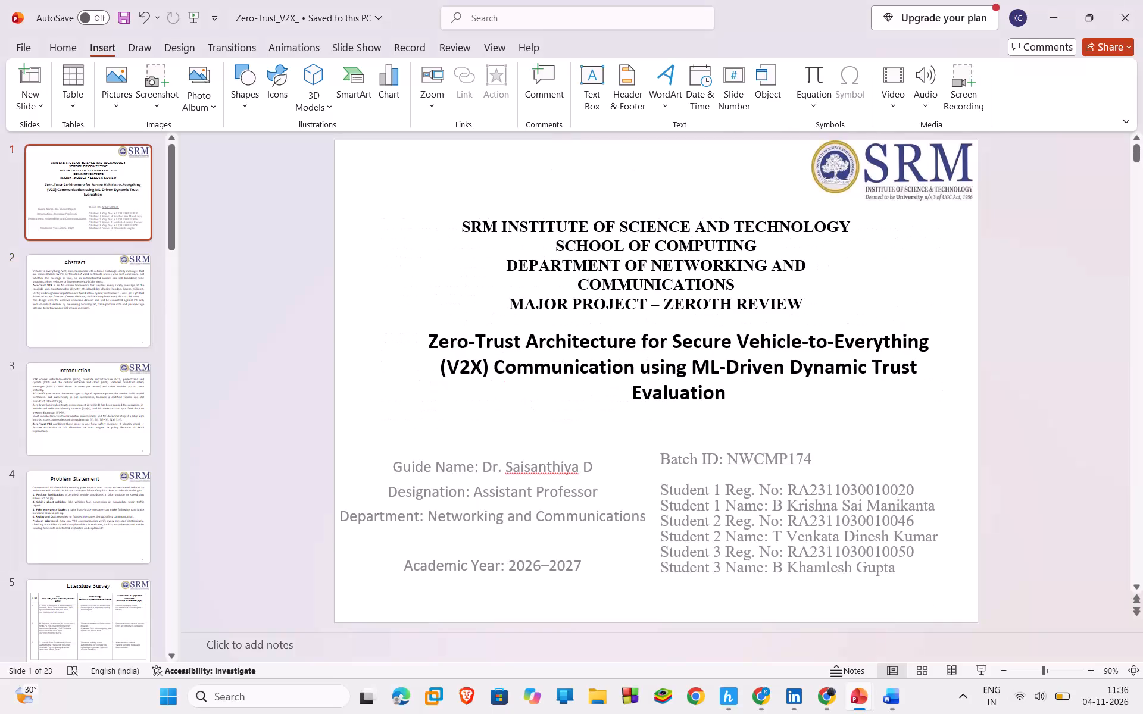
# Look over the Abstract and Introduction slides that follow the title slide in the saved presentation.
pyautogui.press('Down')
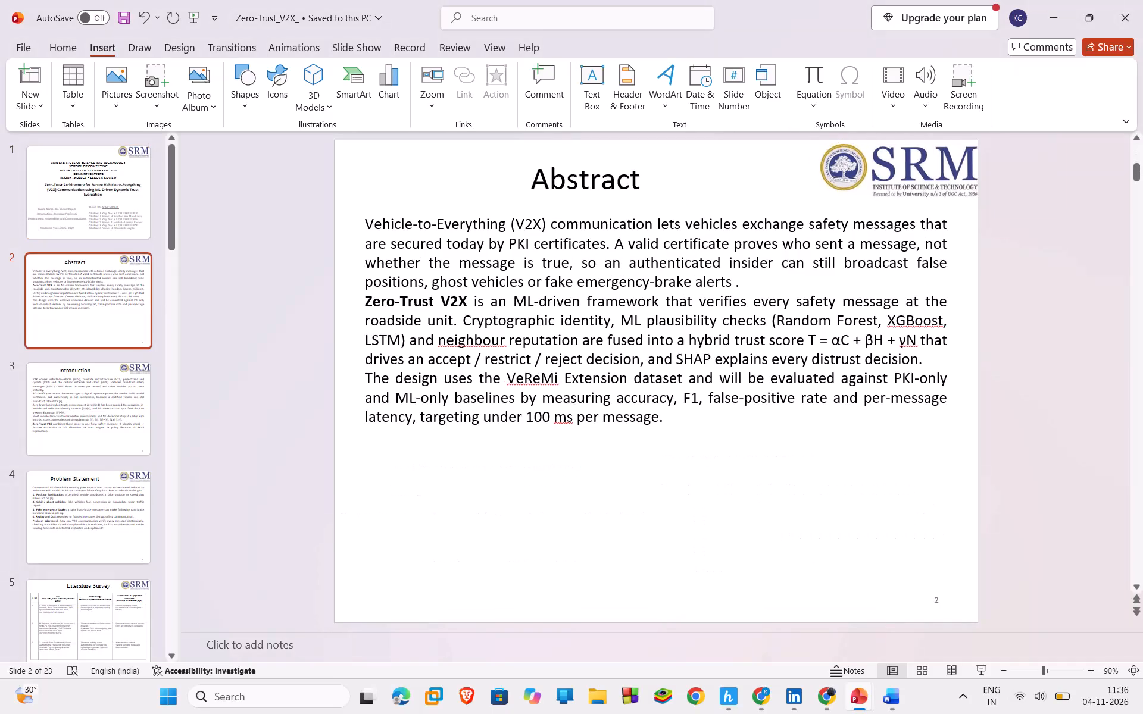
pyautogui.press('Down')
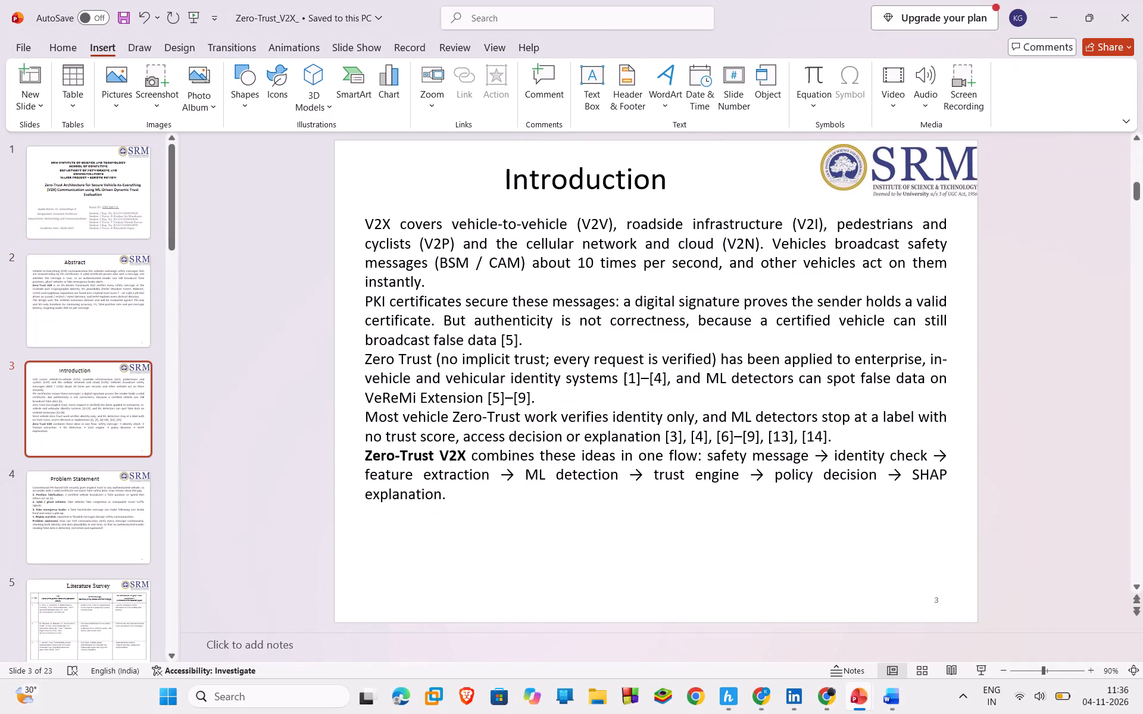
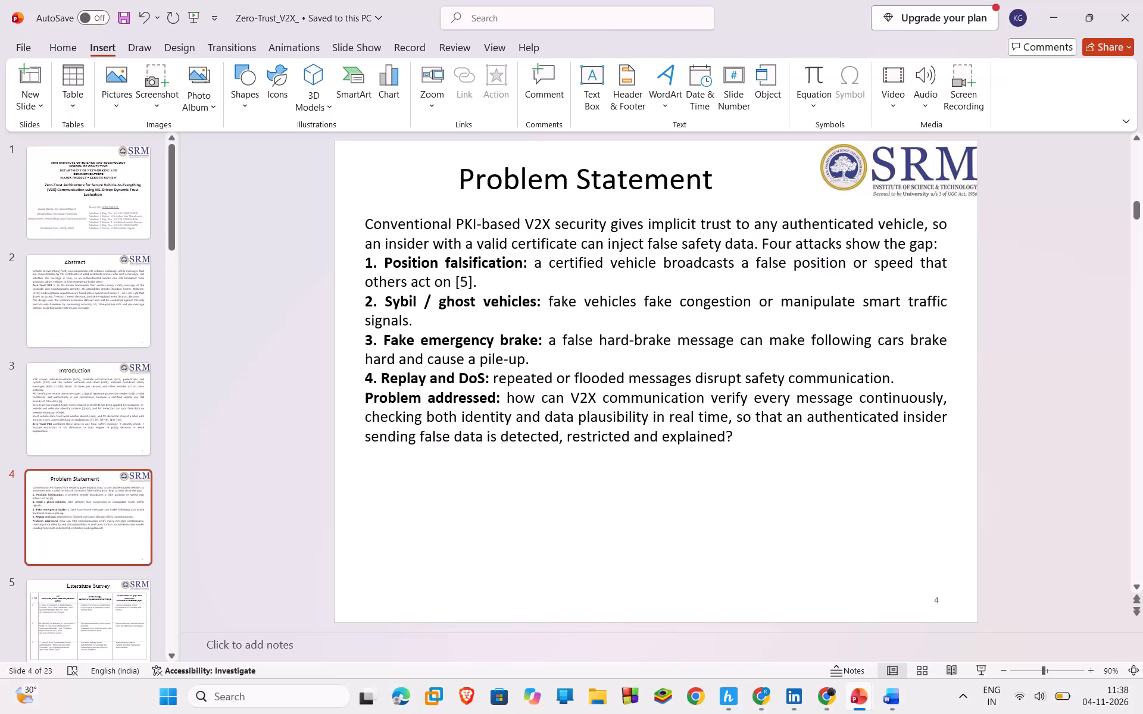
# Review the Problem Statement and first Literature Survey slides, then go back through the Introduction to the Abstract slide.
pyautogui.press('Down')
pyautogui.press('Down')
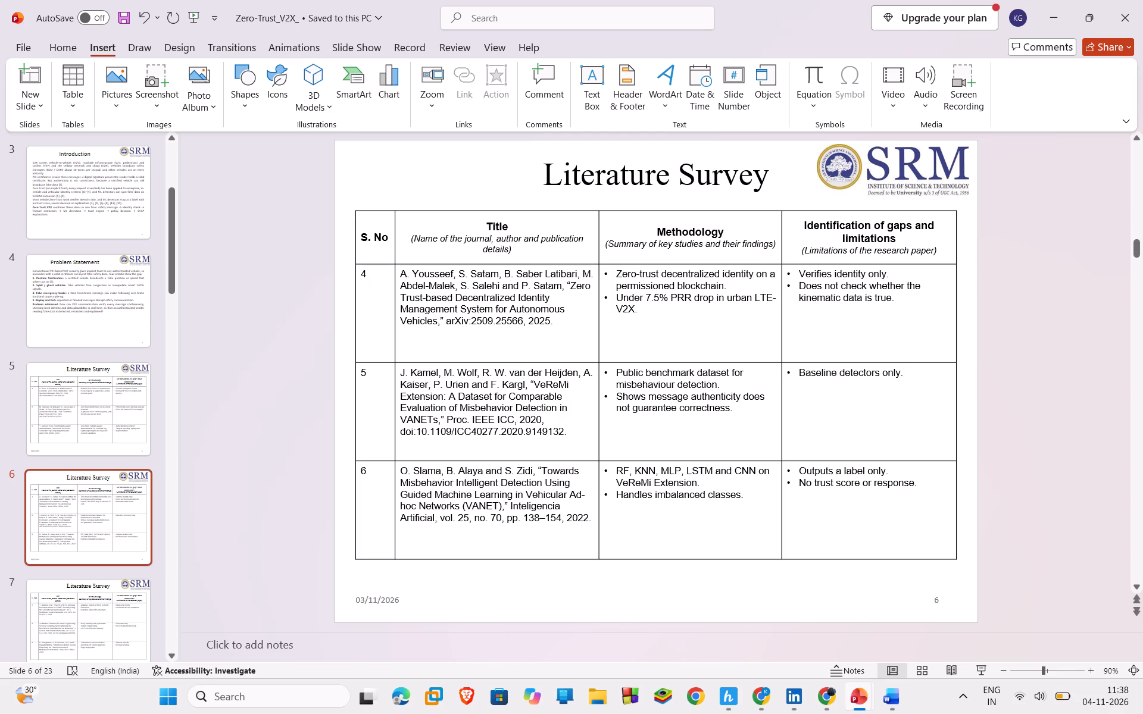
pyautogui.press('Up')
pyautogui.press('Up')
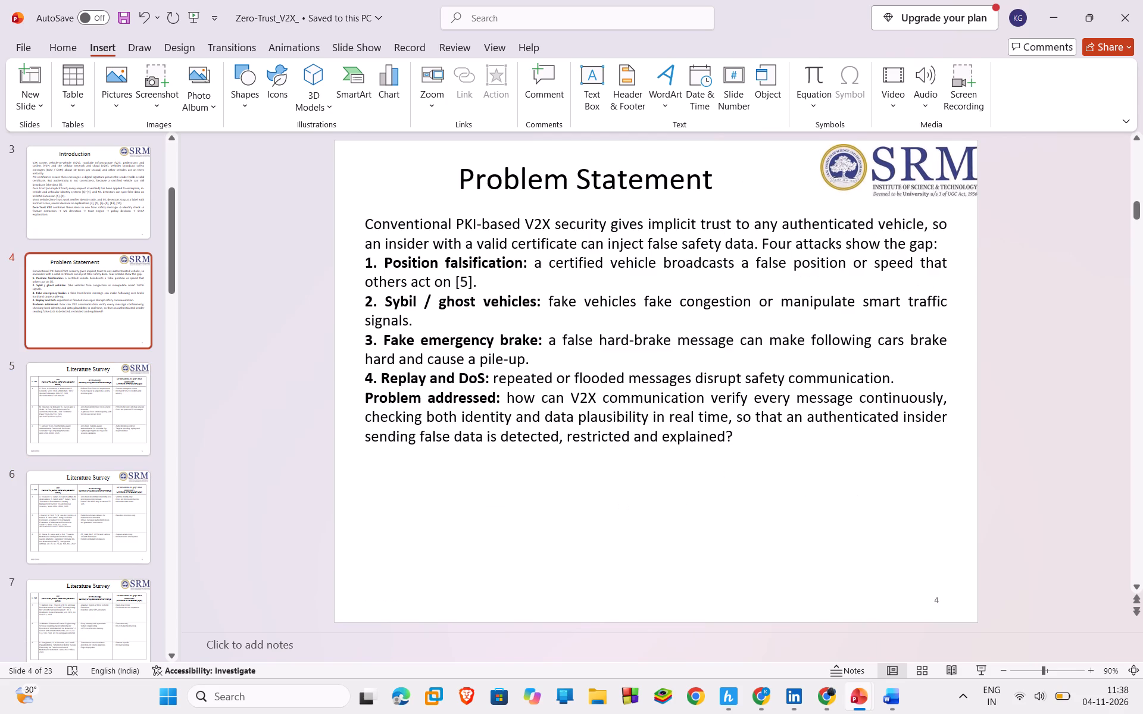
pyautogui.press('Up')
pyautogui.press('Up')
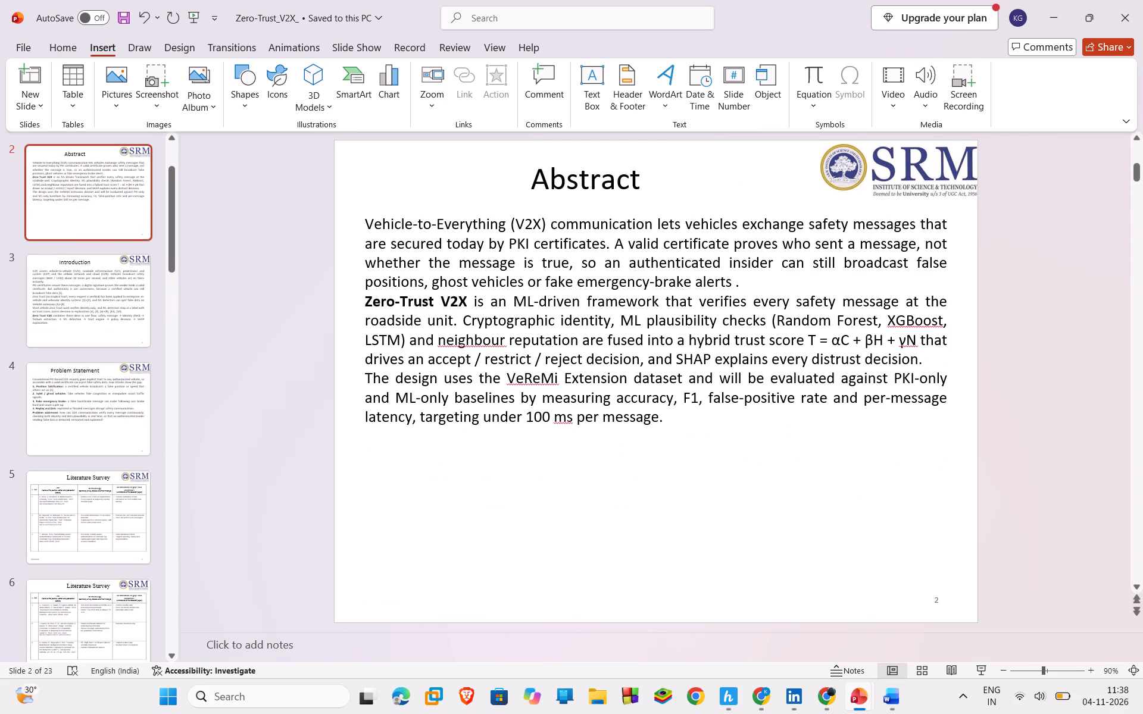
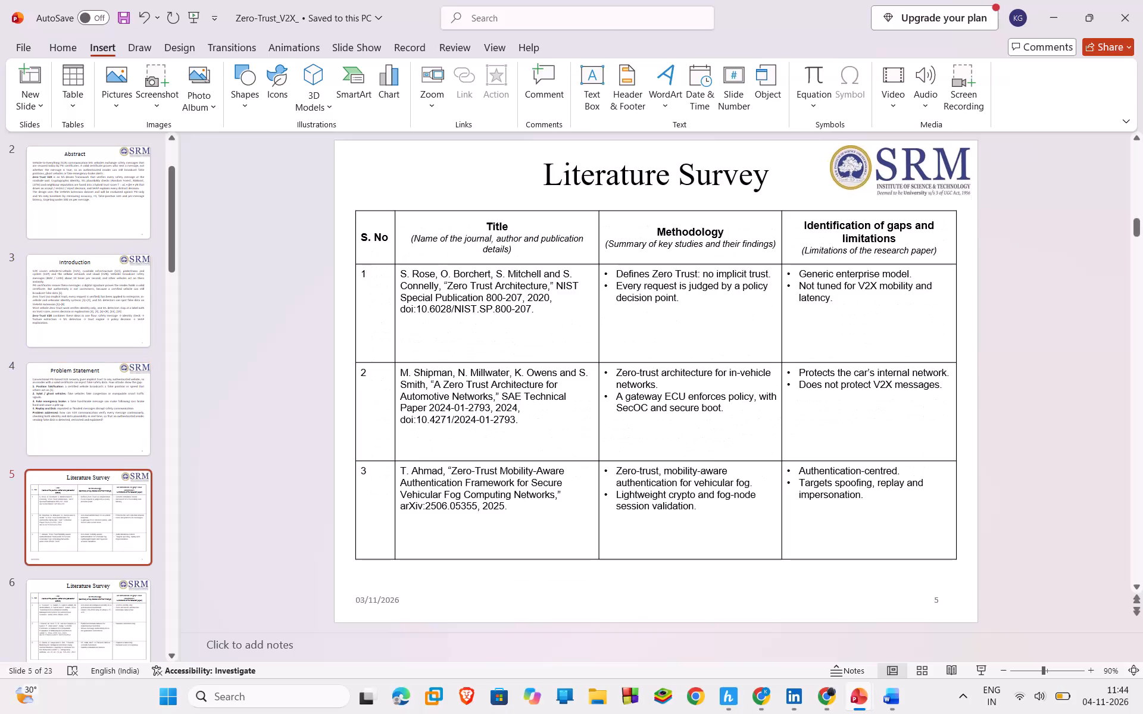
# Review the slides from the Literature Survey through Limitations & Research Gaps and Research Objectives to the Proposed Architecture slide.
pyautogui.press('Down')
pyautogui.press('Down')
pyautogui.press('Down')
pyautogui.press('Down')
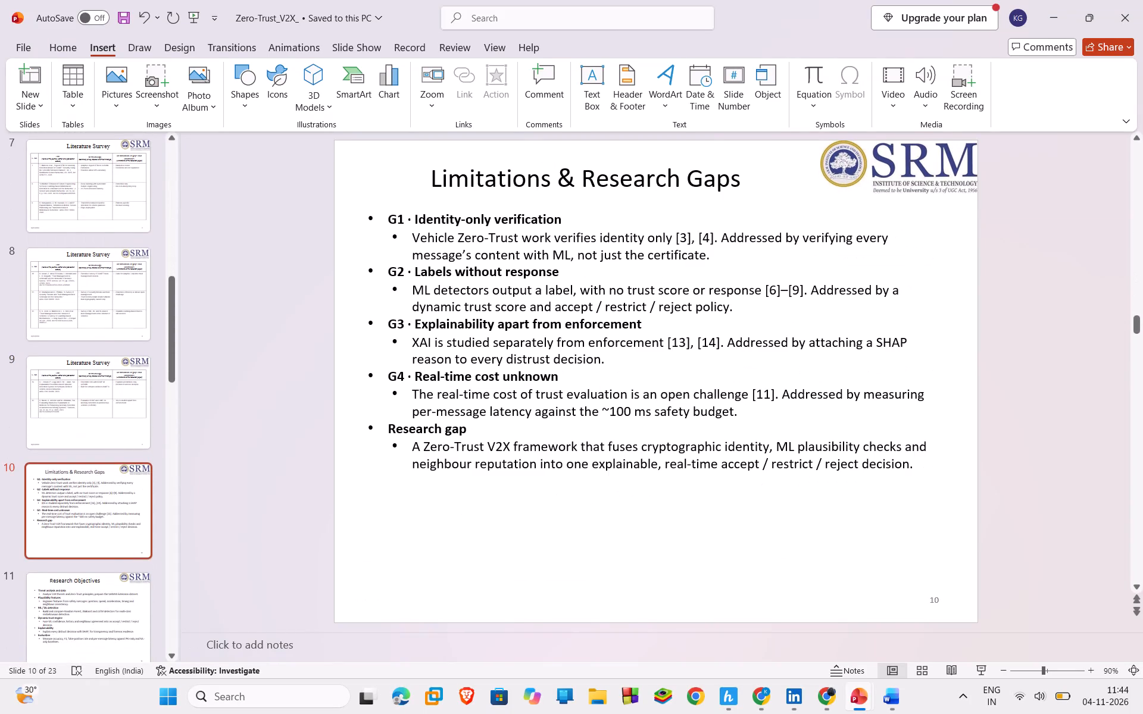
pyautogui.press('Down')
pyautogui.press('Down')
pyautogui.press('Down')
pyautogui.press('Up')
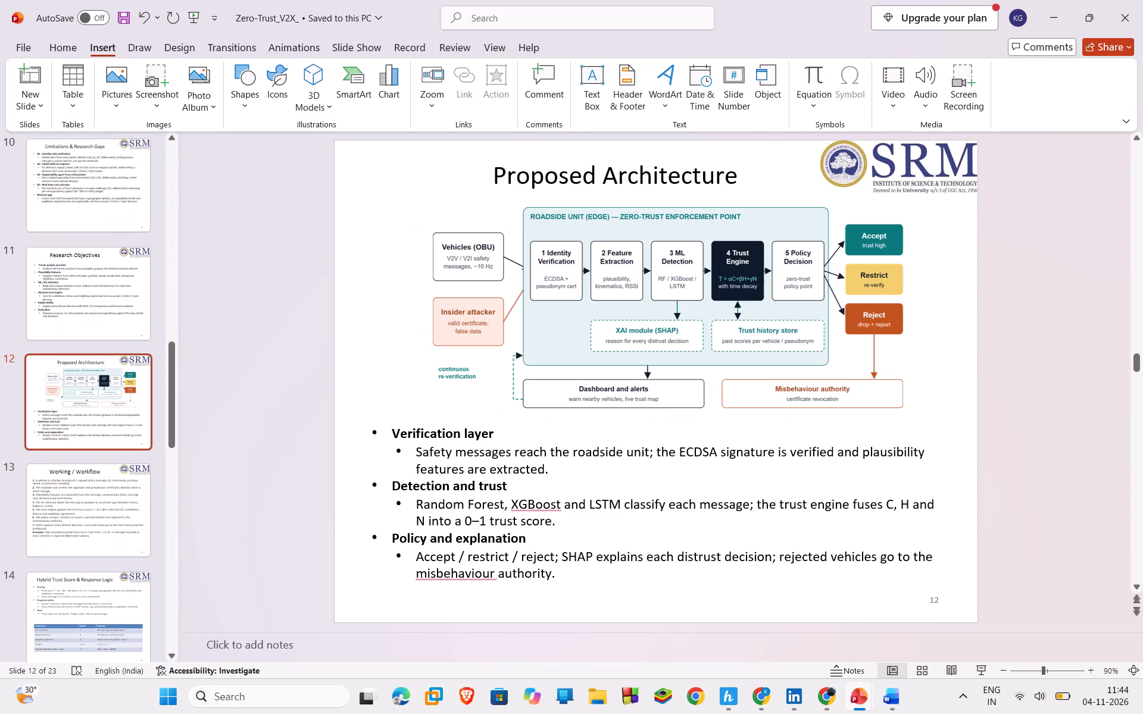
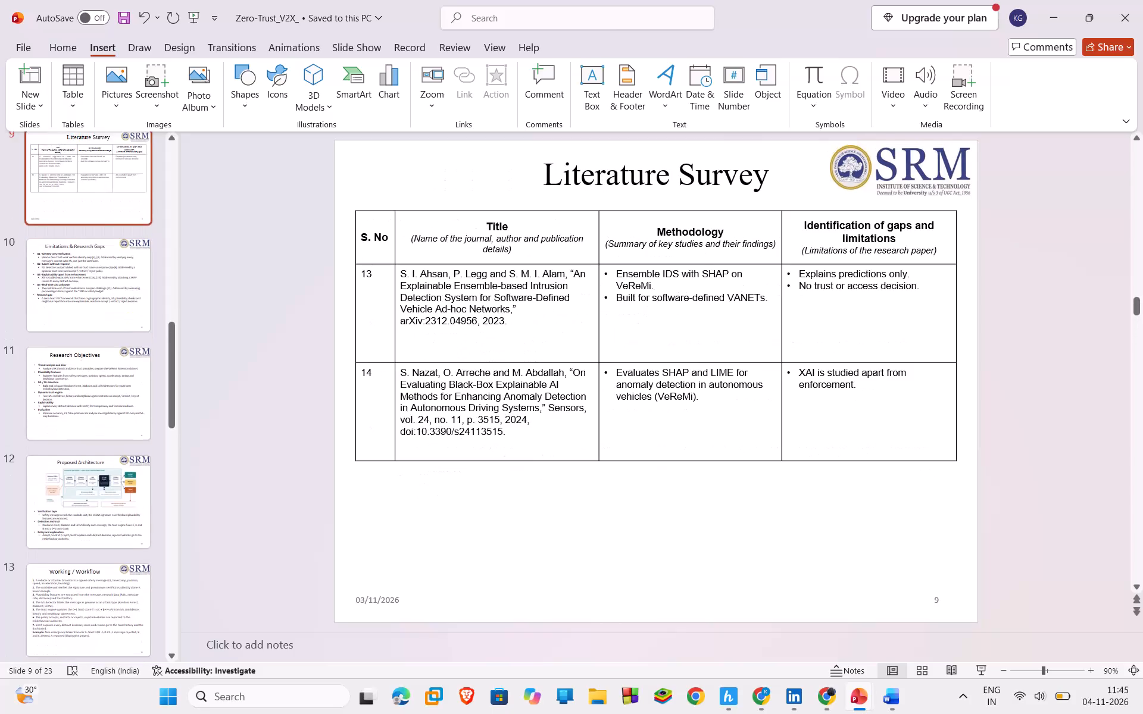
# Recheck the slides from the last Literature Survey page through Limitations & Research Gaps and Research Objectives to Proposed Architecture.
pyautogui.press('Up')
pyautogui.press('Down')
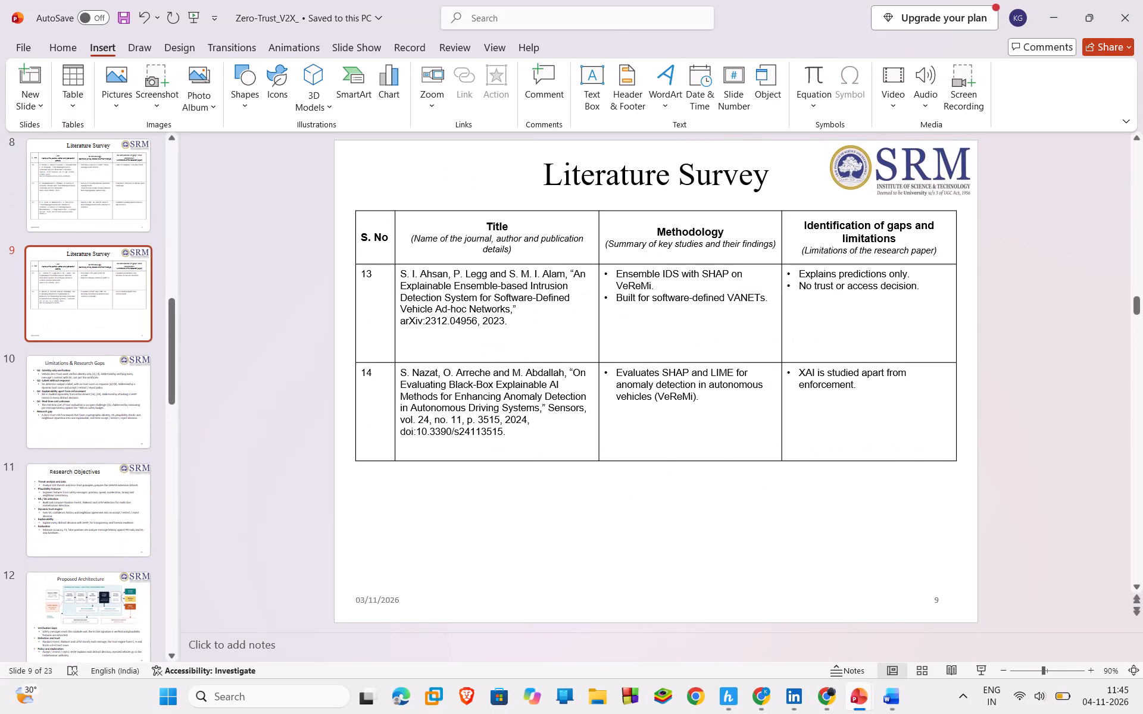
pyautogui.press('Down')
pyautogui.press('Down')
pyautogui.press('Down')
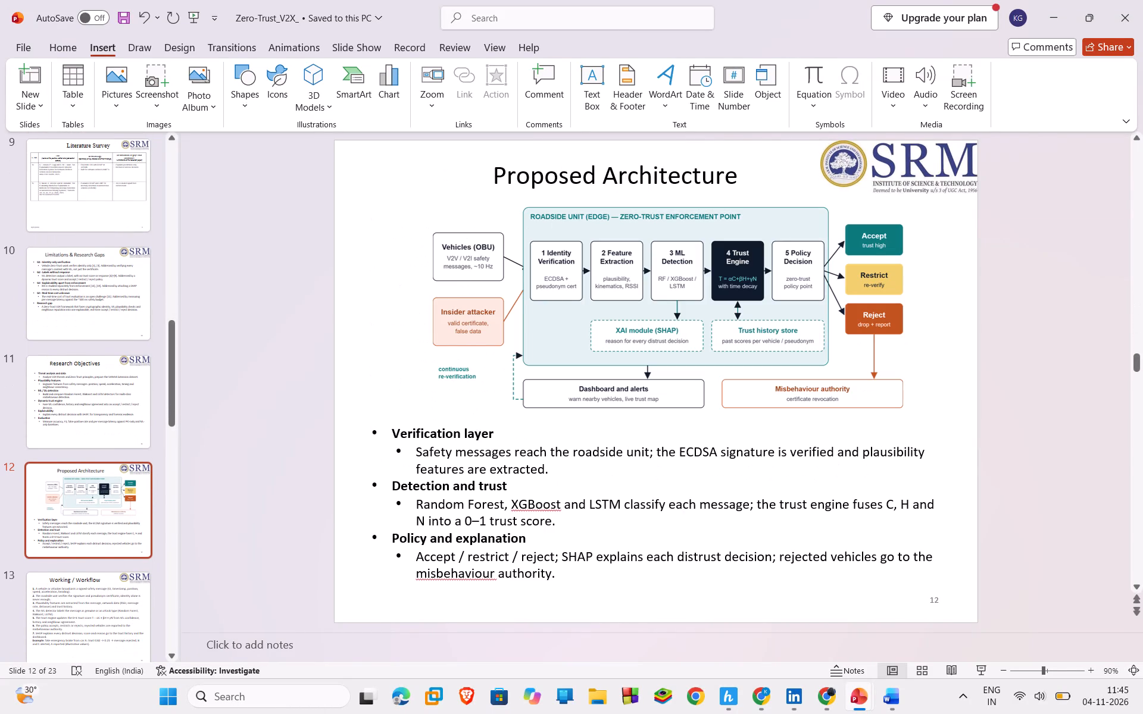
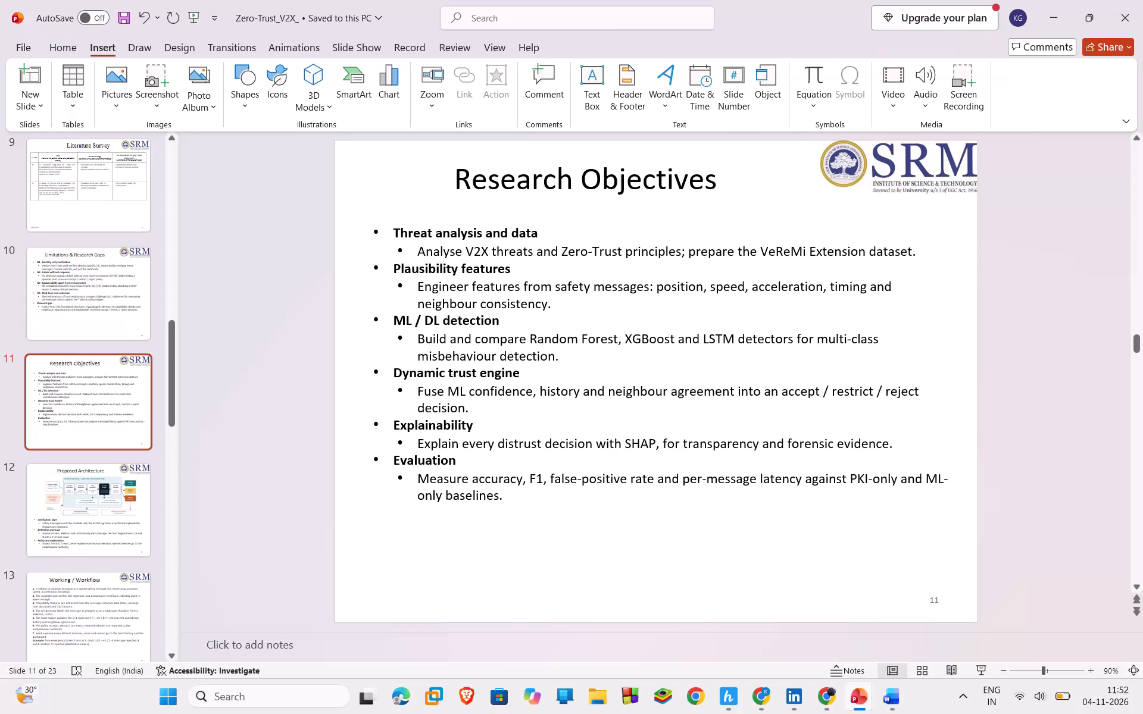
# Go back through the slides from Research Objectives to the title slide, looking over each one.
pyautogui.press('Up')
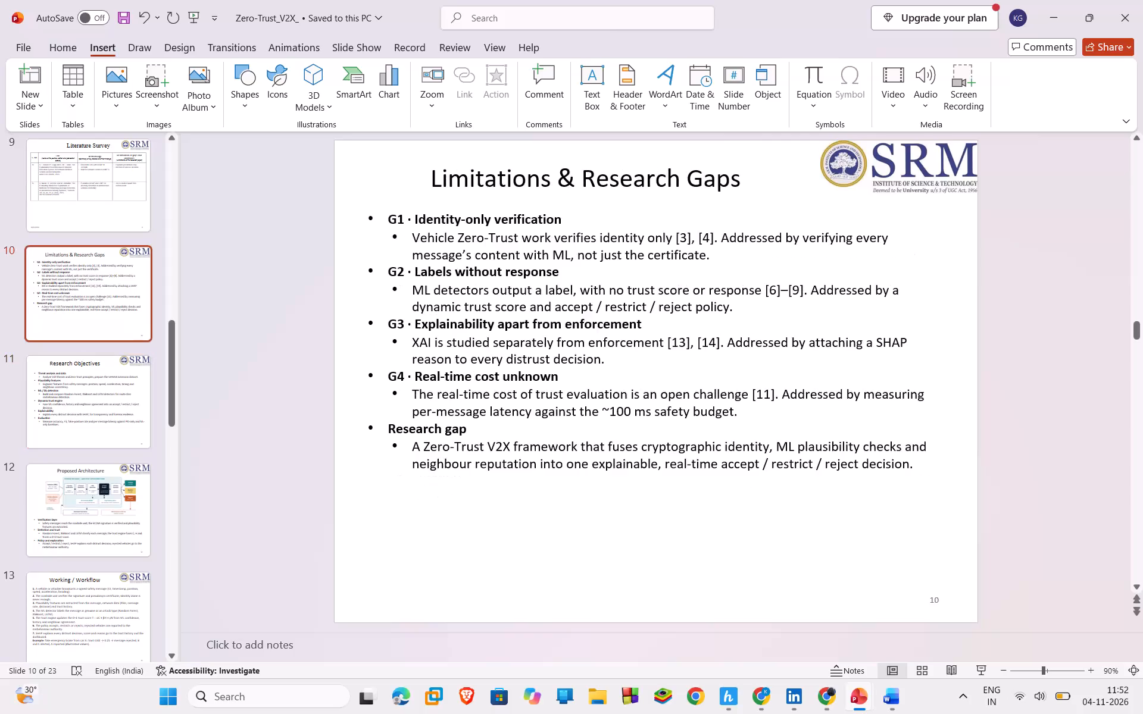
pyautogui.press('Up')
pyautogui.press('Up')
pyautogui.press('Up')
pyautogui.press('Up')
pyautogui.press('Up')
pyautogui.press('Up')
pyautogui.press('Up')
pyautogui.press('Up')
pyautogui.press('Up')
pyautogui.press('Up')
pyautogui.press('Up')
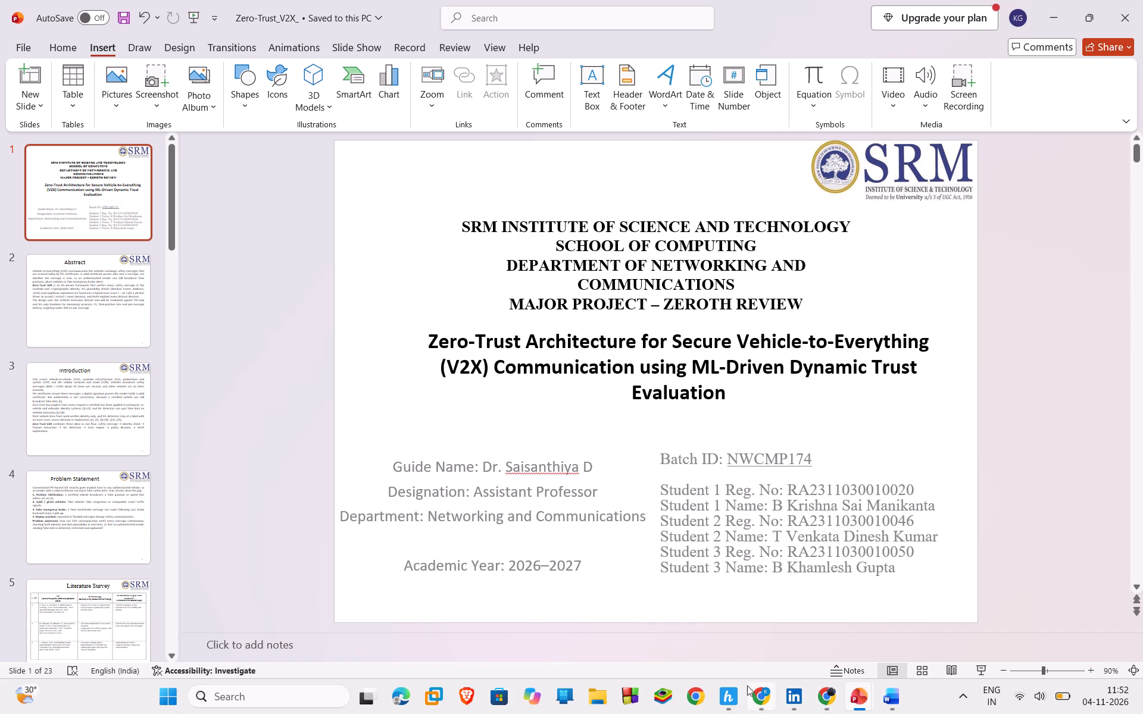
# Find the WhatsApp desktop app on the computer and open it.
pyautogui.click(293, 703)
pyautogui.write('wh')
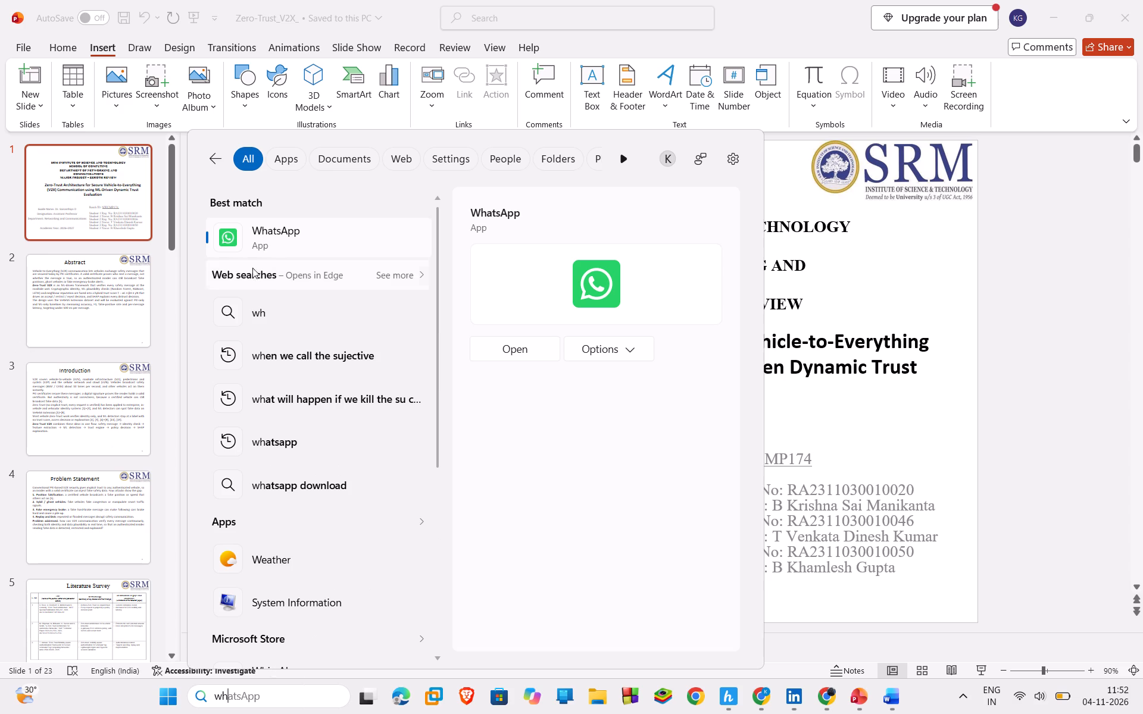
pyautogui.click(261, 247)
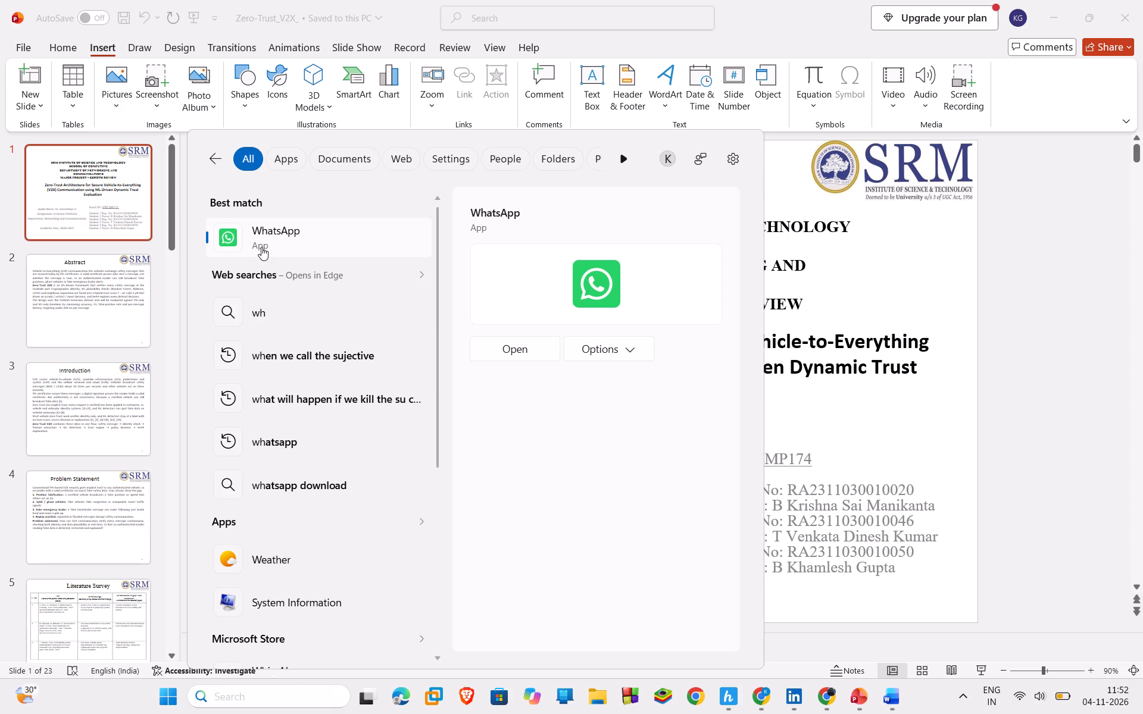
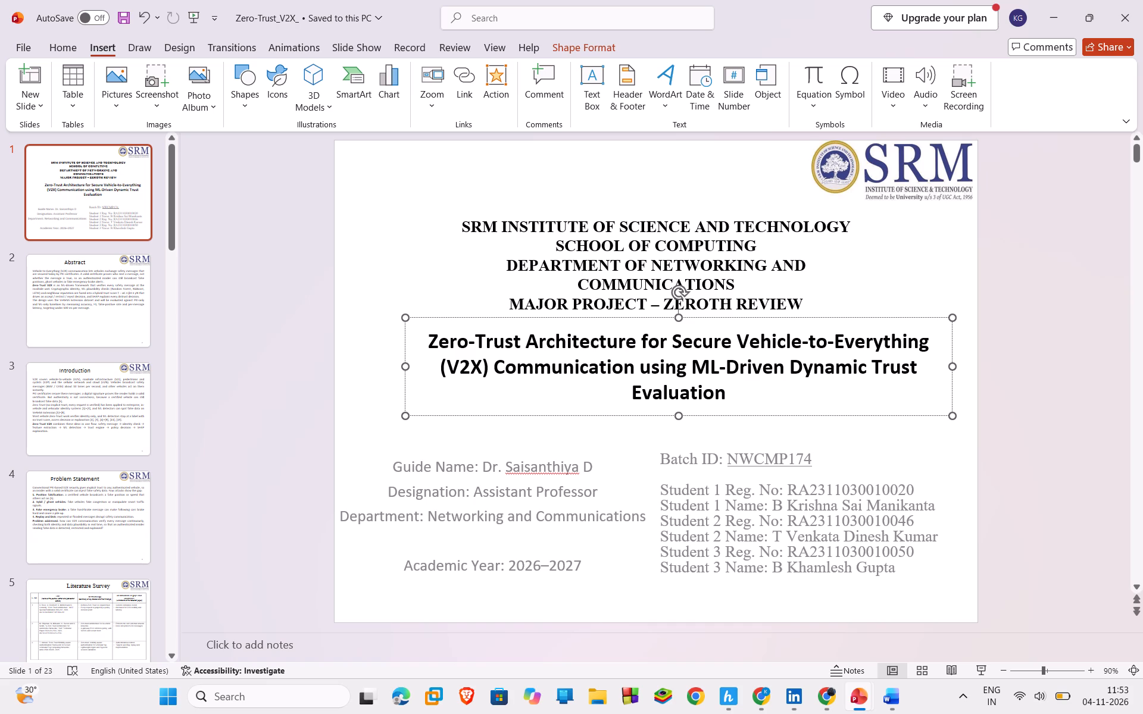
# Move "ML-Driven" in the title slide's project title from before "Dynamic Trust Evaluation" to the front of "Zero-Trust Architecture".
pyautogui.moveTo(692, 372); pyautogui.dragTo(779, 371)
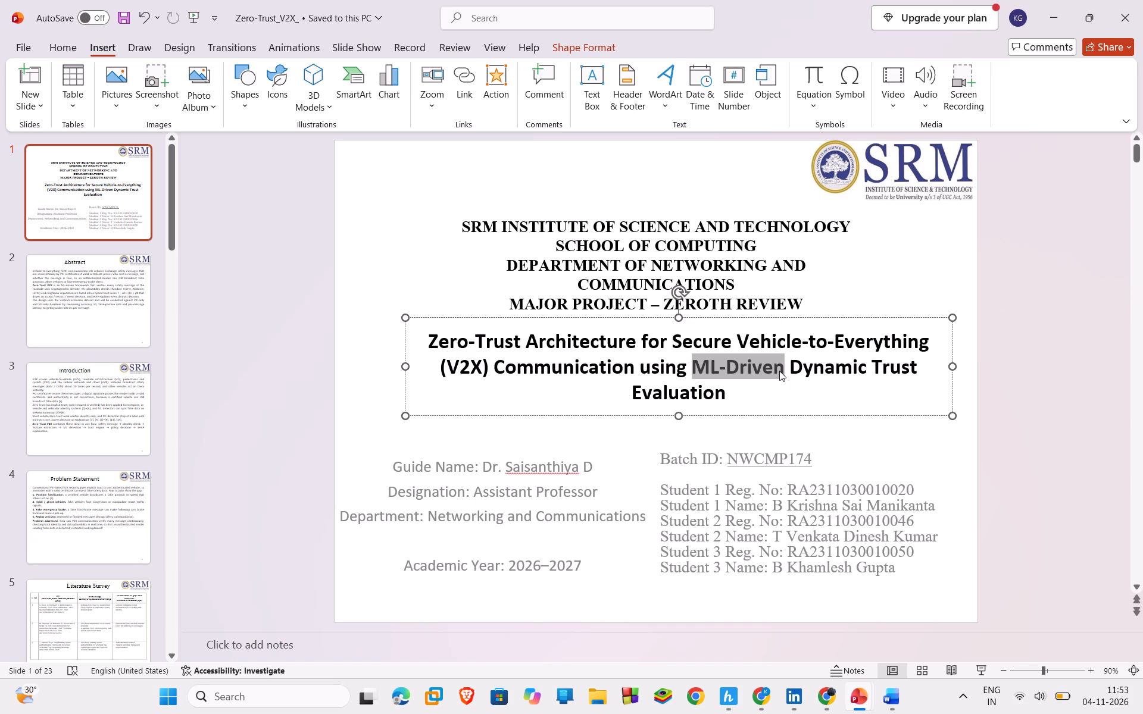
pyautogui.hotkey('ctrl', 'c')
pyautogui.press('BackSpace')
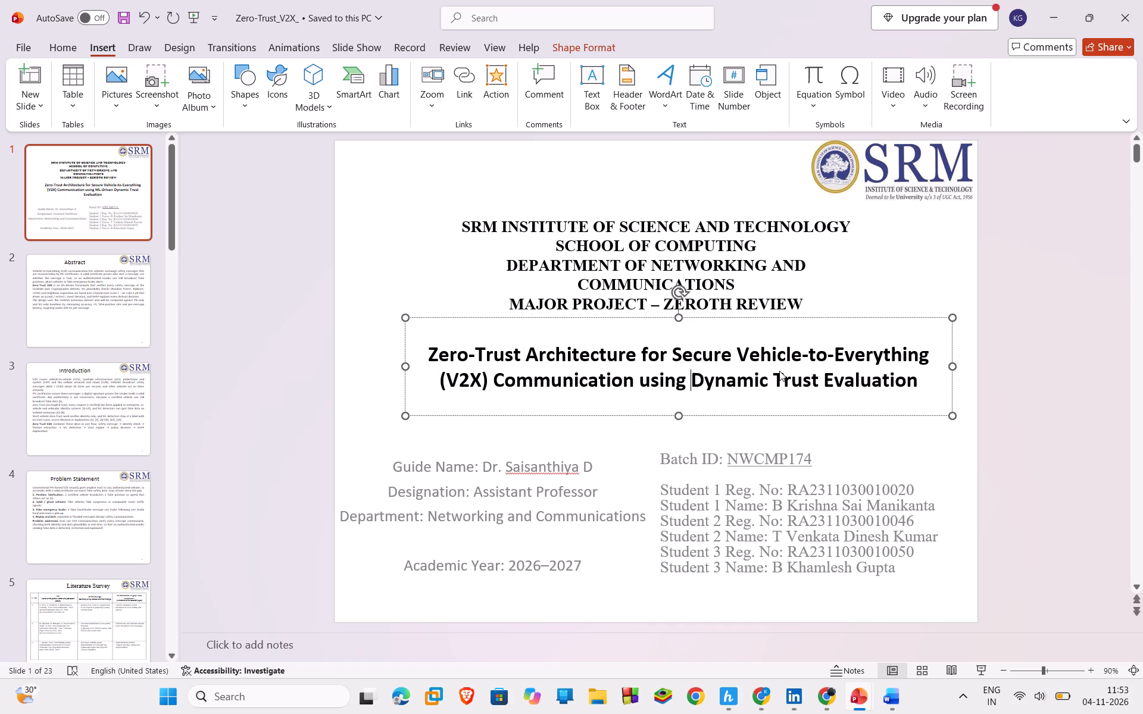
pyautogui.click(423, 352)
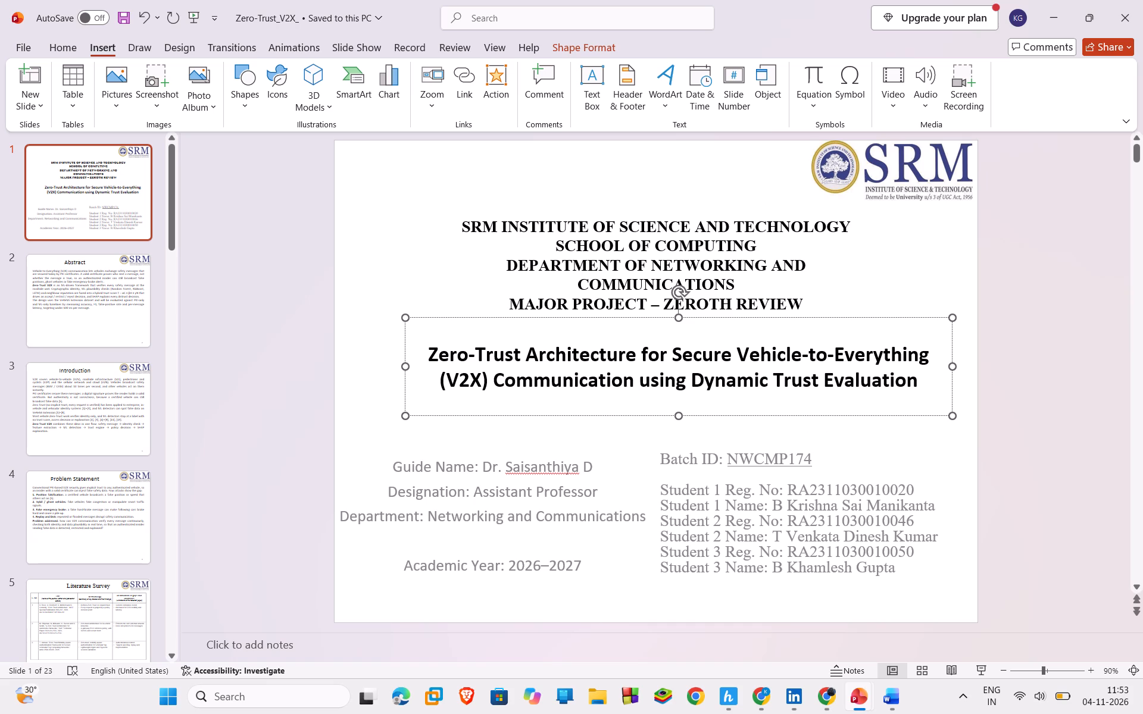
# Add "ML-Driven" before "Zero-Trust" at the start of the project title on the title slide.
pyautogui.hotkey('ctrl', 'v')
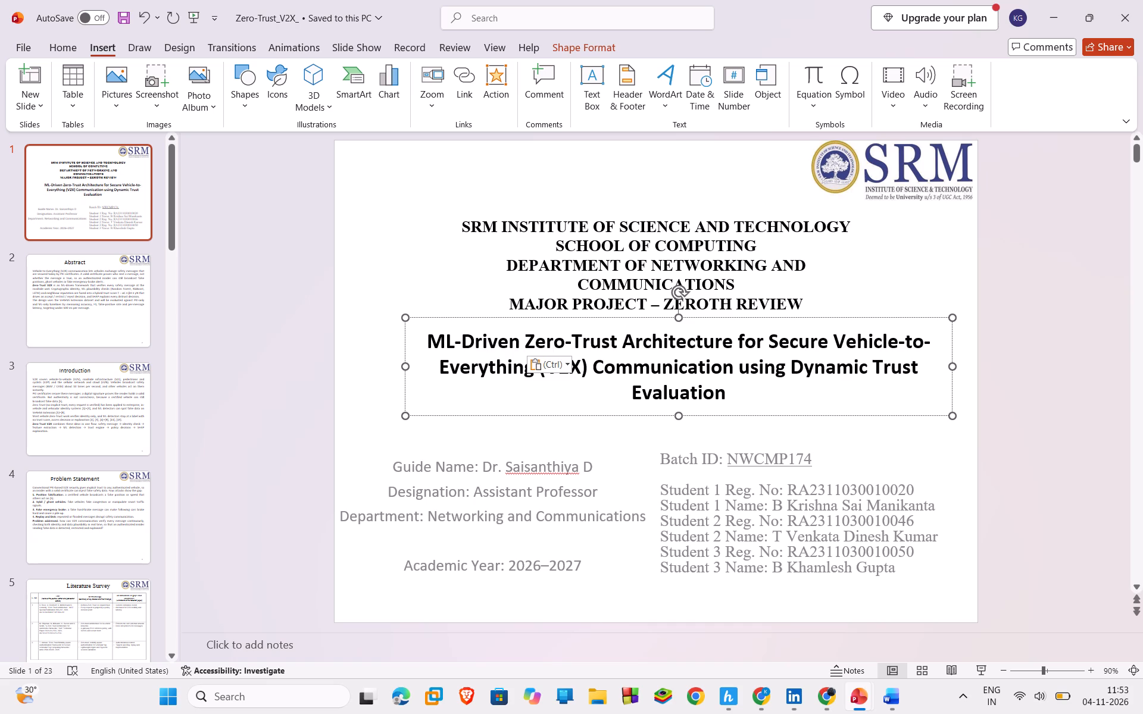
# Copy "Dynamic Trust Evaluation" from the end of the title and insert it after "ML-Driven", followed by "for".
pyautogui.moveTo(794, 367); pyautogui.dragTo(855, 365)
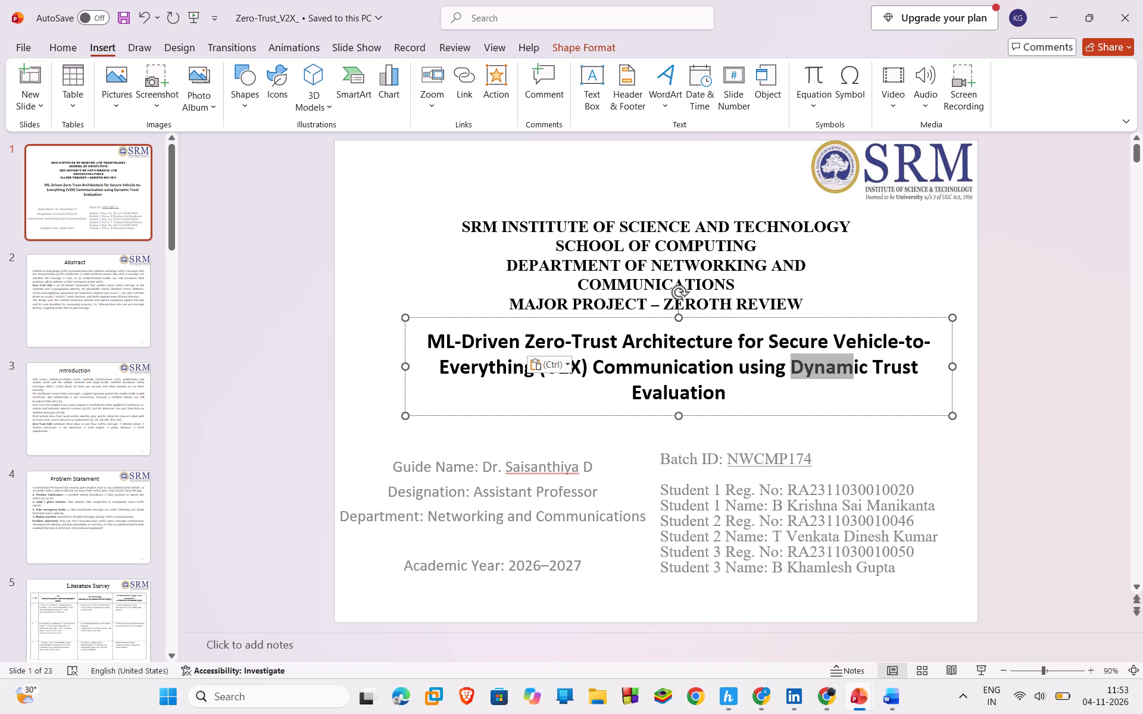
pyautogui.moveTo(855, 365); pyautogui.dragTo(822, 395)
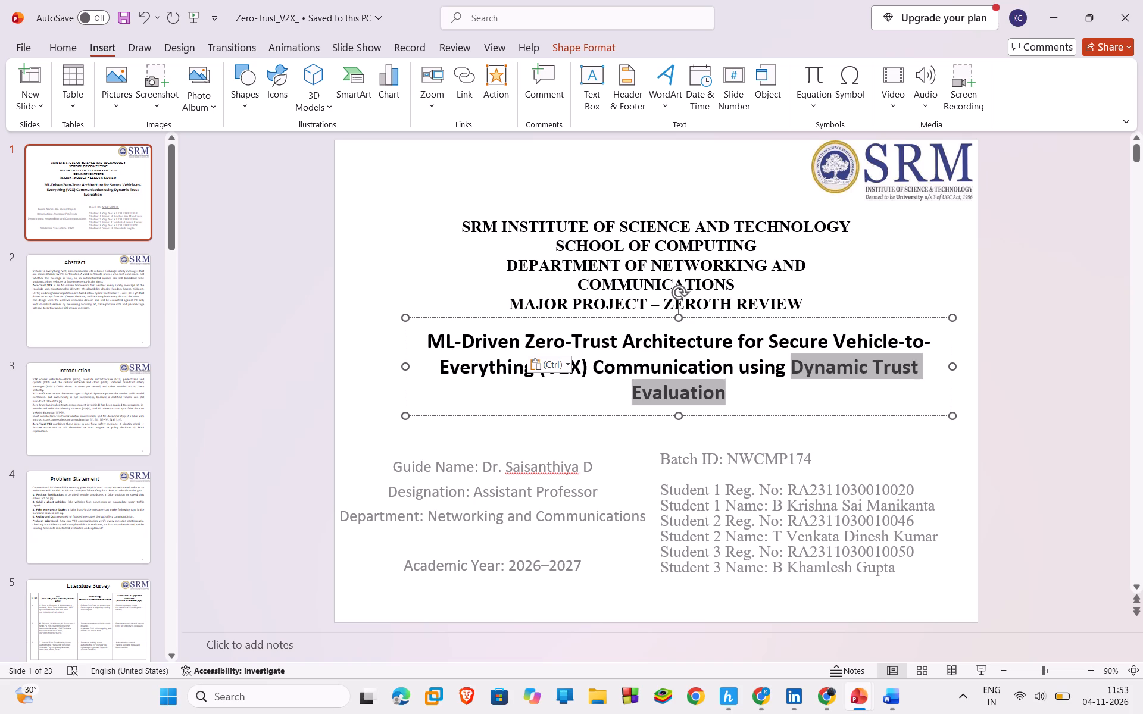
pyautogui.moveTo(822, 395); pyautogui.dragTo(824, 392)
pyautogui.hotkey('ctrl', 'c')
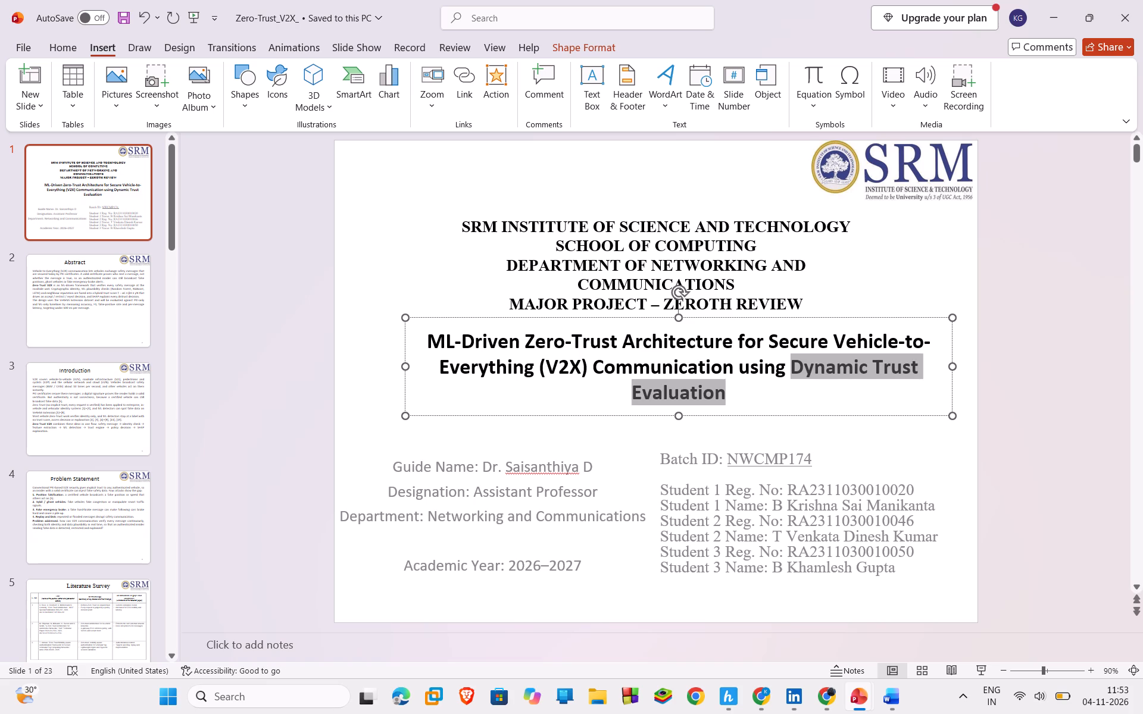
pyautogui.click(521, 338)
pyautogui.press('space')
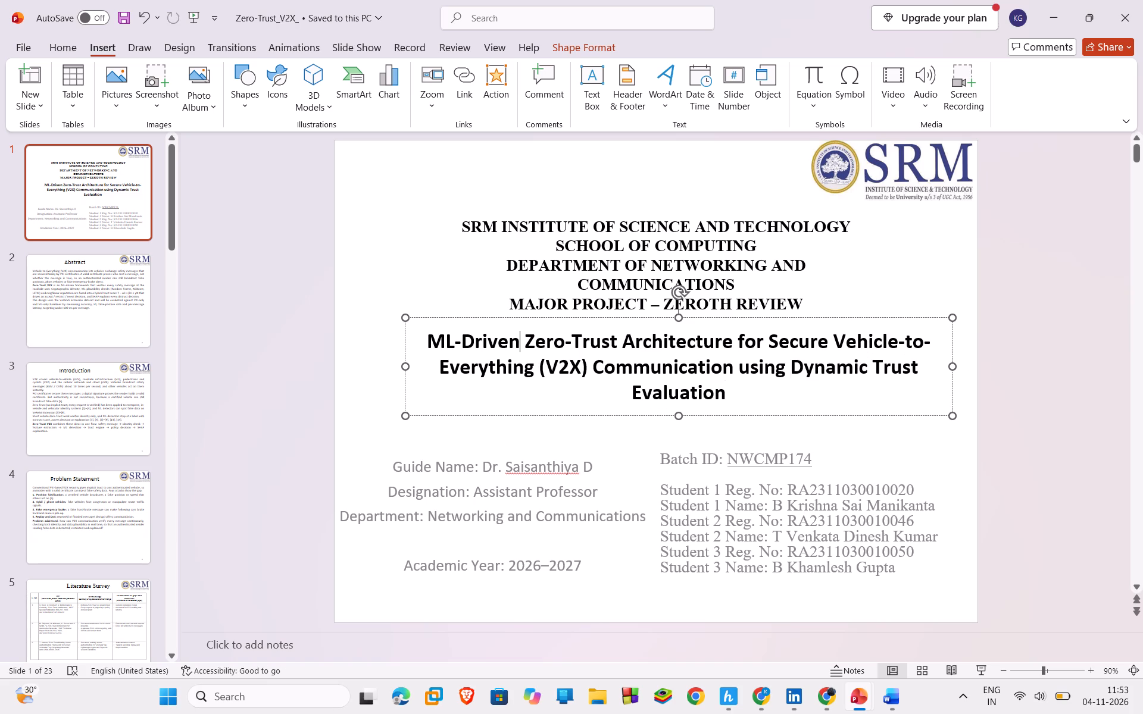
pyautogui.hotkey('ctrl', 'v')
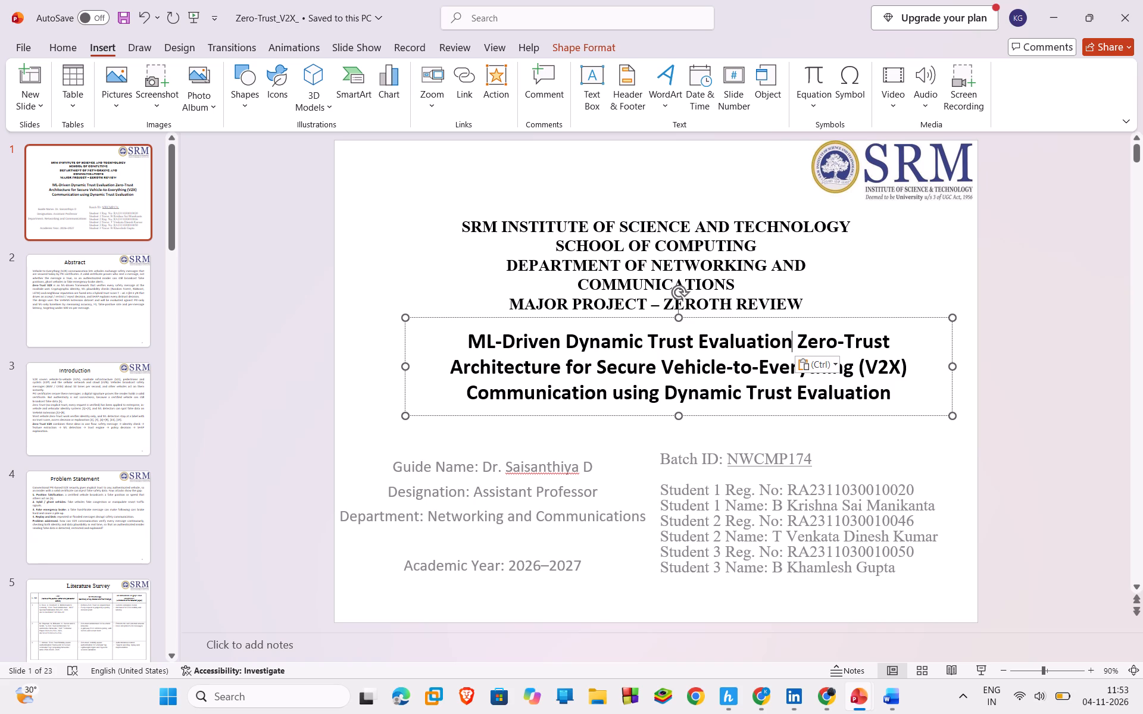
pyautogui.press('space')
pyautogui.write('for')
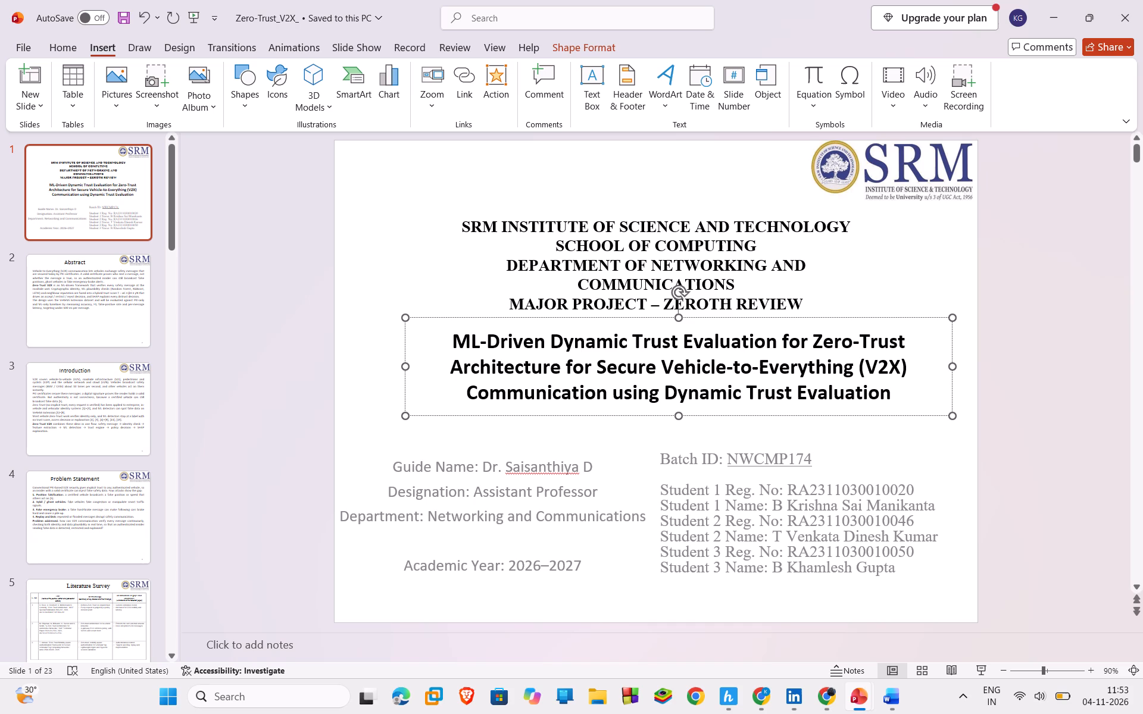
# Delete all the project title wording after "ML-Driven Dynamic Trust Evaluation for Zero-Trust".
pyautogui.moveTo(567, 369); pyautogui.dragTo(568, 368)
pyautogui.moveTo(568, 368); pyautogui.dragTo(575, 368)
pyautogui.moveTo(575, 368); pyautogui.dragTo(701, 377)
pyautogui.click(701, 377)
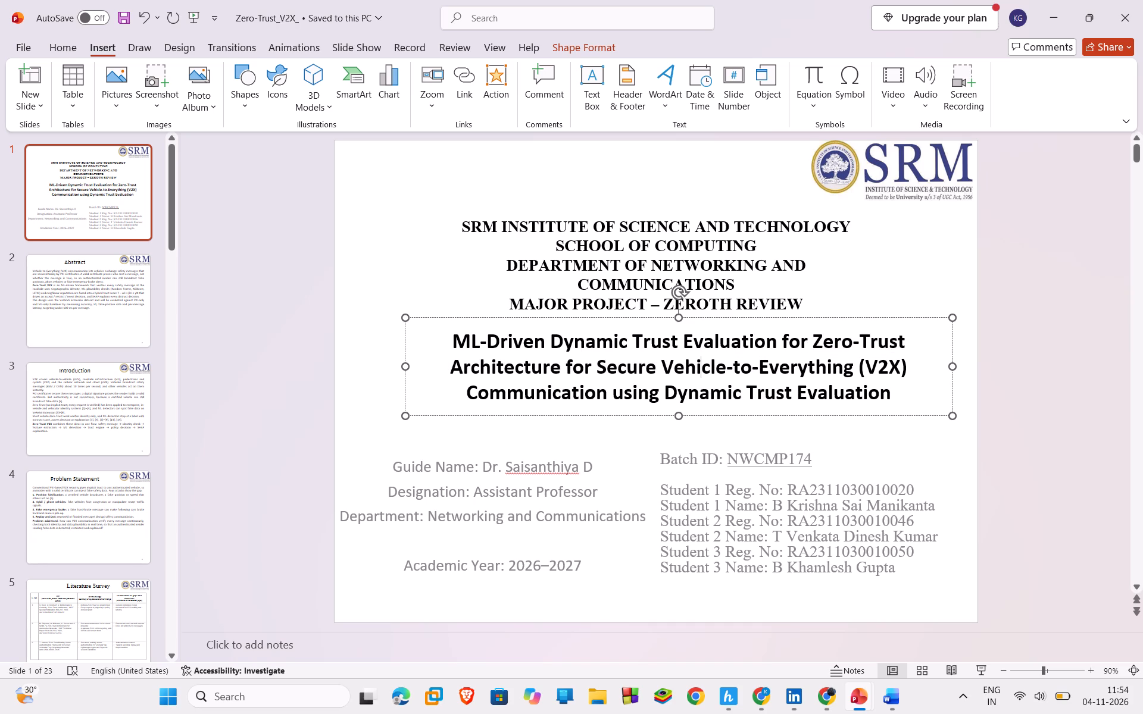
pyautogui.click(908, 394)
pyautogui.press('BackSpace')
pyautogui.press('BackSpace')
pyautogui.press('BackSpace')
pyautogui.press('BackSpace')
pyautogui.press('BackSpace')
pyautogui.press('BackSpace')
pyautogui.press('BackSpace')
pyautogui.press('BackSpace')
pyautogui.press('BackSpace')
pyautogui.press('BackSpace')
pyautogui.press('BackSpace')
pyautogui.press('BackSpace')
pyautogui.press('BackSpace')
pyautogui.press('BackSpace')
pyautogui.press('BackSpace')
pyautogui.press('BackSpace')
pyautogui.press('BackSpace')
pyautogui.press('BackSpace')
pyautogui.press('BackSpace')
pyautogui.press('BackSpace')
pyautogui.press('BackSpace')
pyautogui.press('BackSpace')
pyautogui.press('BackSpace')
pyautogui.press('BackSpace')
pyautogui.press('BackSpace')
pyautogui.press('BackSpace')
pyautogui.press('BackSpace')
pyautogui.press('BackSpace')
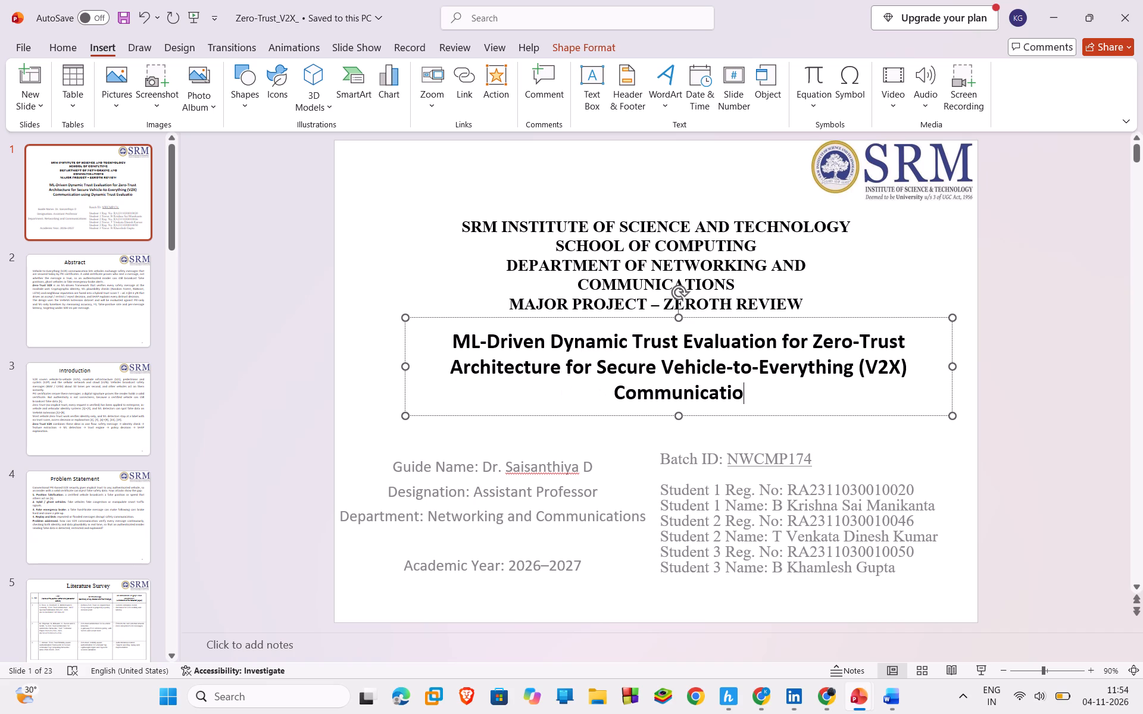
pyautogui.press('BackSpace')
pyautogui.press('BackSpace')
pyautogui.press('BackSpace')
pyautogui.press('BackSpace')
pyautogui.press('BackSpace')
pyautogui.press('BackSpace')
pyautogui.press('BackSpace')
pyautogui.press('BackSpace')
pyautogui.press('BackSpace')
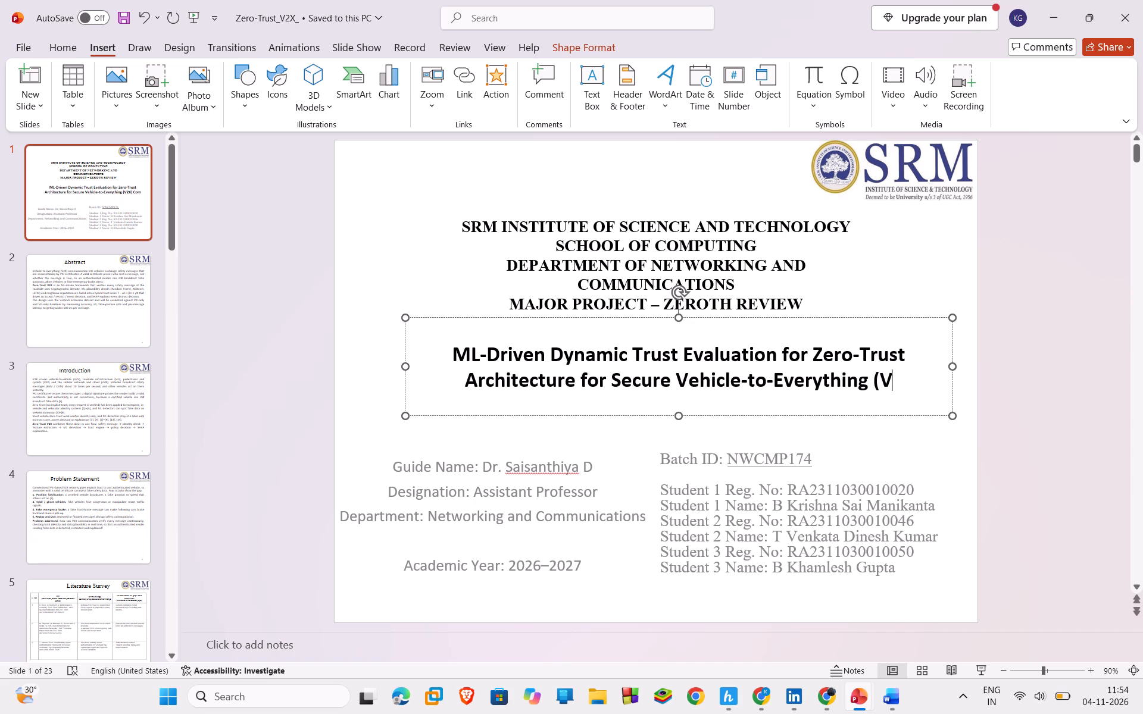
pyautogui.press('BackSpace')
pyautogui.press('BackSpace')
pyautogui.press('BackSpace')
pyautogui.press('BackSpace')
pyautogui.press('BackSpace')
pyautogui.press('BackSpace')
pyautogui.press('BackSpace')
pyautogui.press('BackSpace')
pyautogui.press('BackSpace')
pyautogui.press('BackSpace')
pyautogui.press('BackSpace')
pyautogui.press('BackSpace')
pyautogui.press('BackSpace')
pyautogui.press('BackSpace')
pyautogui.press('BackSpace')
pyautogui.press('BackSpace')
pyautogui.press('BackSpace')
pyautogui.press('BackSpace')
pyautogui.press('BackSpace')
pyautogui.press('BackSpace')
pyautogui.press('BackSpace')
pyautogui.press('BackSpace')
pyautogui.press('BackSpace')
pyautogui.press('BackSpace')
pyautogui.press('BackSpace')
pyautogui.press('BackSpace')
pyautogui.press('BackSpace')
pyautogui.press('BackSpace')
pyautogui.press('BackSpace')
pyautogui.press('BackSpace')
pyautogui.press('BackSpace')
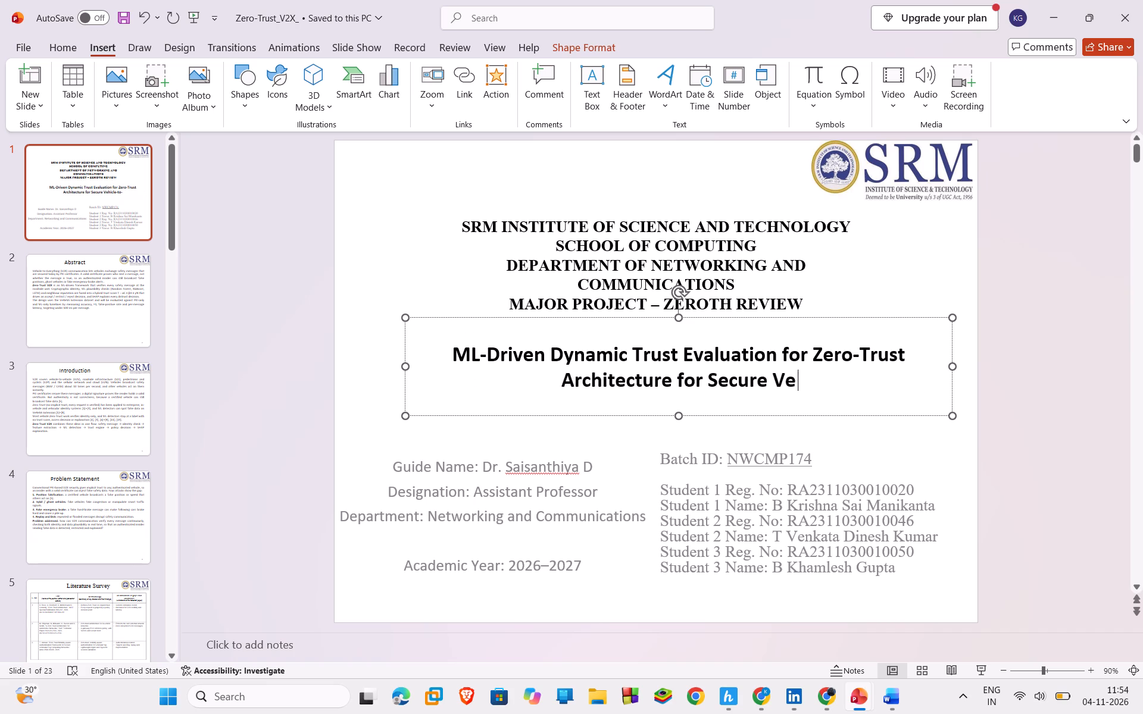
pyautogui.press('BackSpace')
pyautogui.press('BackSpace')
pyautogui.press('BackSpace')
pyautogui.press('BackSpace')
pyautogui.press('BackSpace')
pyautogui.press('BackSpace')
pyautogui.press('BackSpace')
pyautogui.press('BackSpace')
pyautogui.press('BackSpace')
pyautogui.press('BackSpace')
pyautogui.press('BackSpace')
pyautogui.press('BackSpace')
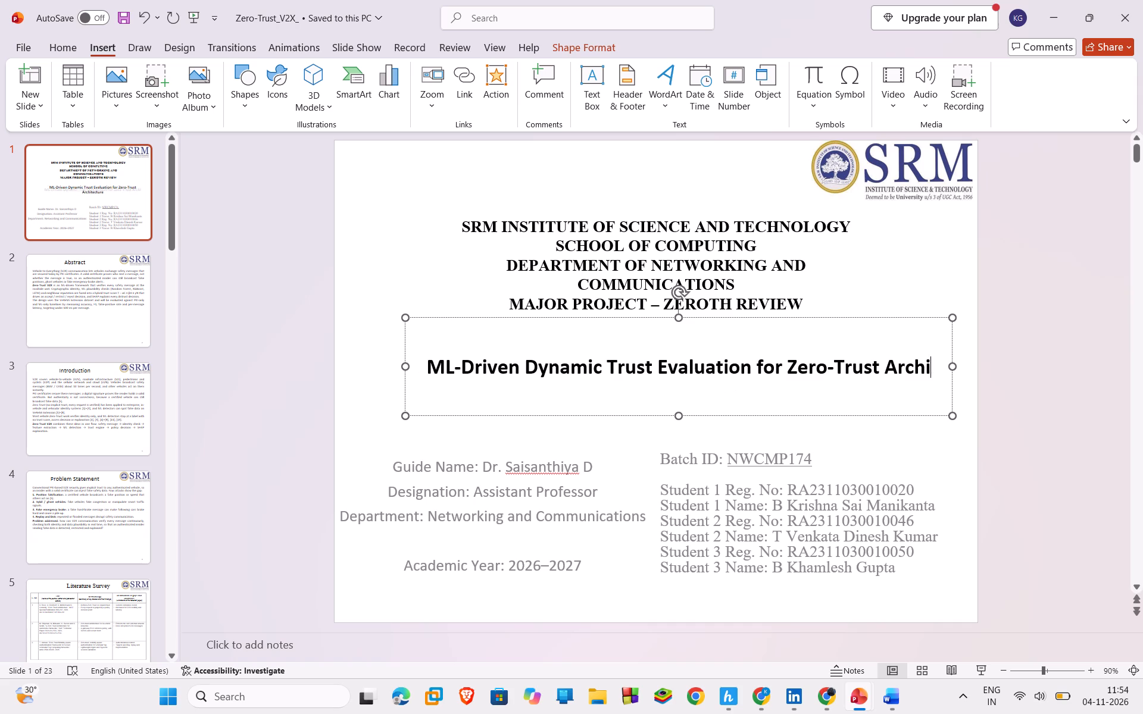
pyautogui.press('BackSpace')
pyautogui.press('BackSpace')
pyautogui.press('BackSpace')
pyautogui.press('BackSpace')
pyautogui.press('BackSpace')
# Complete the project title after "Zero-Trust" with "Security in V2X Communication".
pyautogui.write('Security')
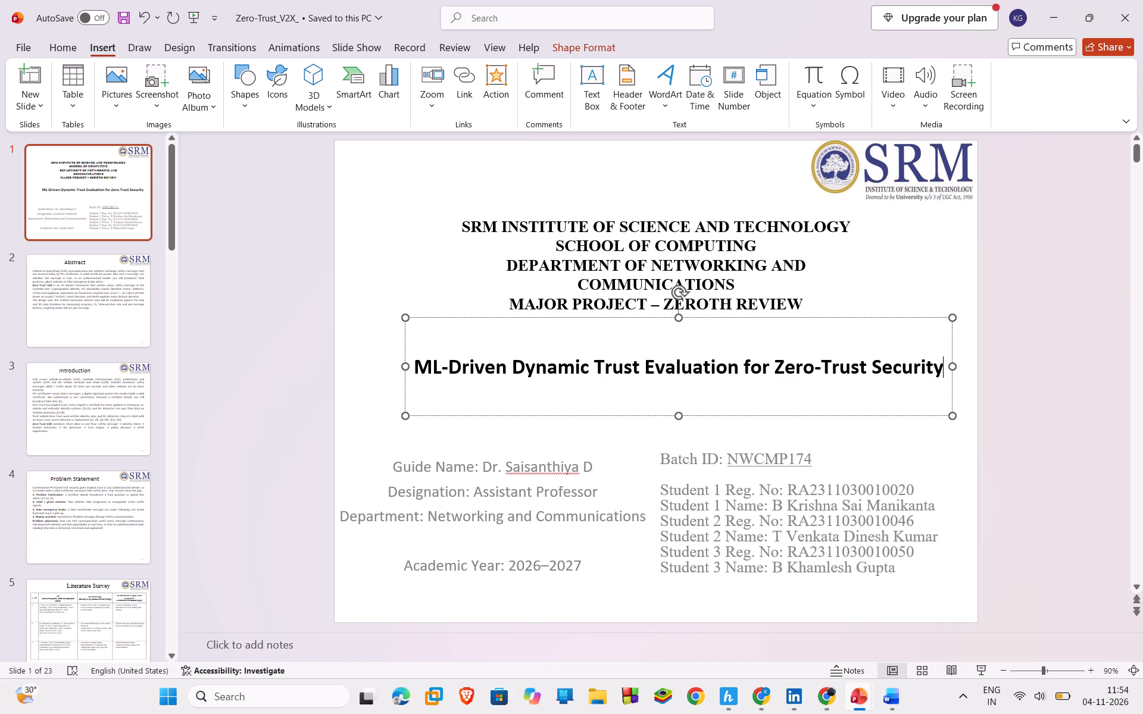
pyautogui.press('space')
pyautogui.write('in')
pyautogui.press('space')
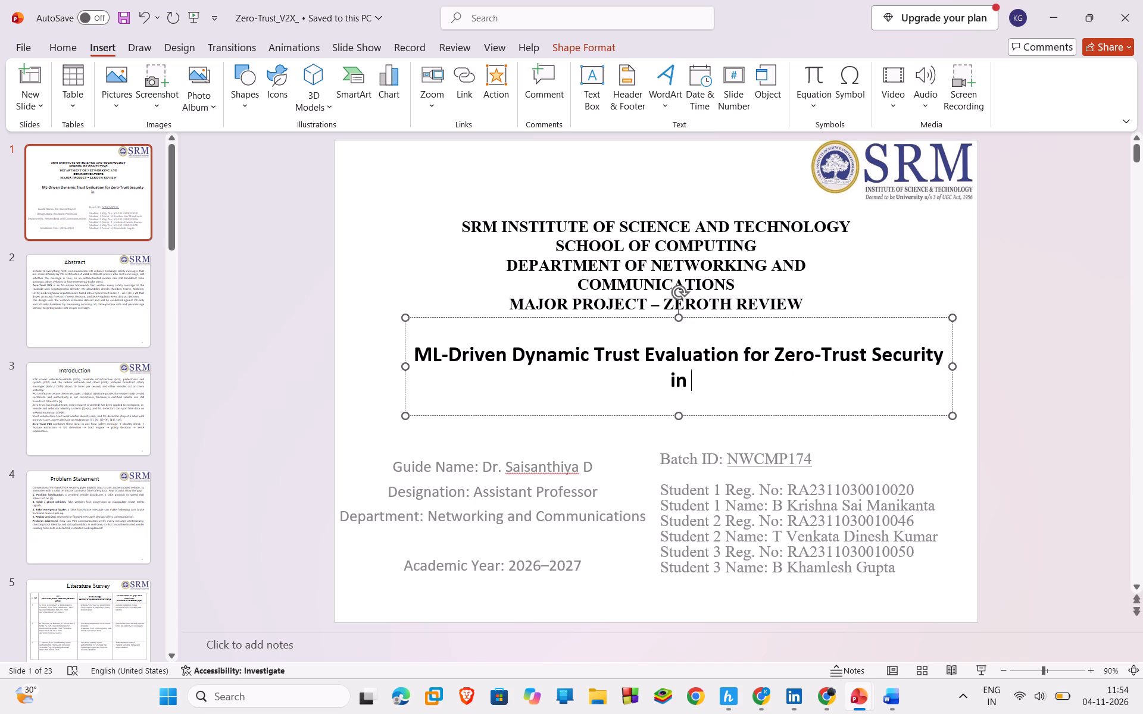
pyautogui.hotkey('shift', 'v')
pyautogui.press('2')
pyautogui.hotkey('shift', 'x')
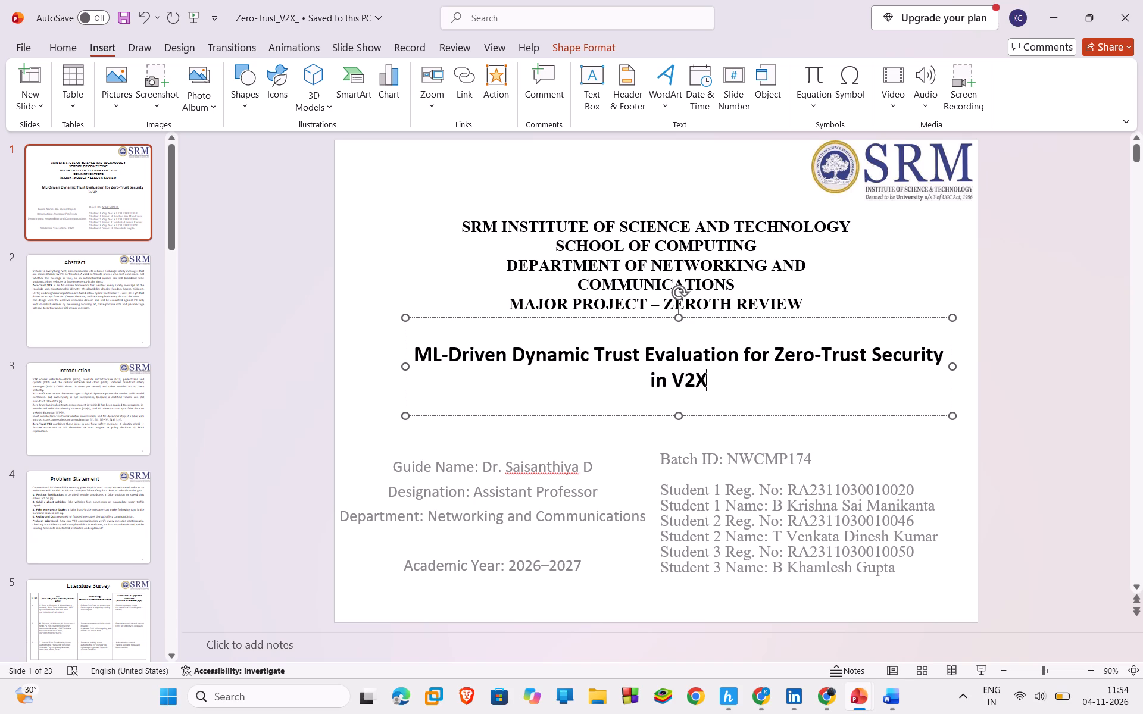
pyautogui.press('space')
pyautogui.write('Communi')
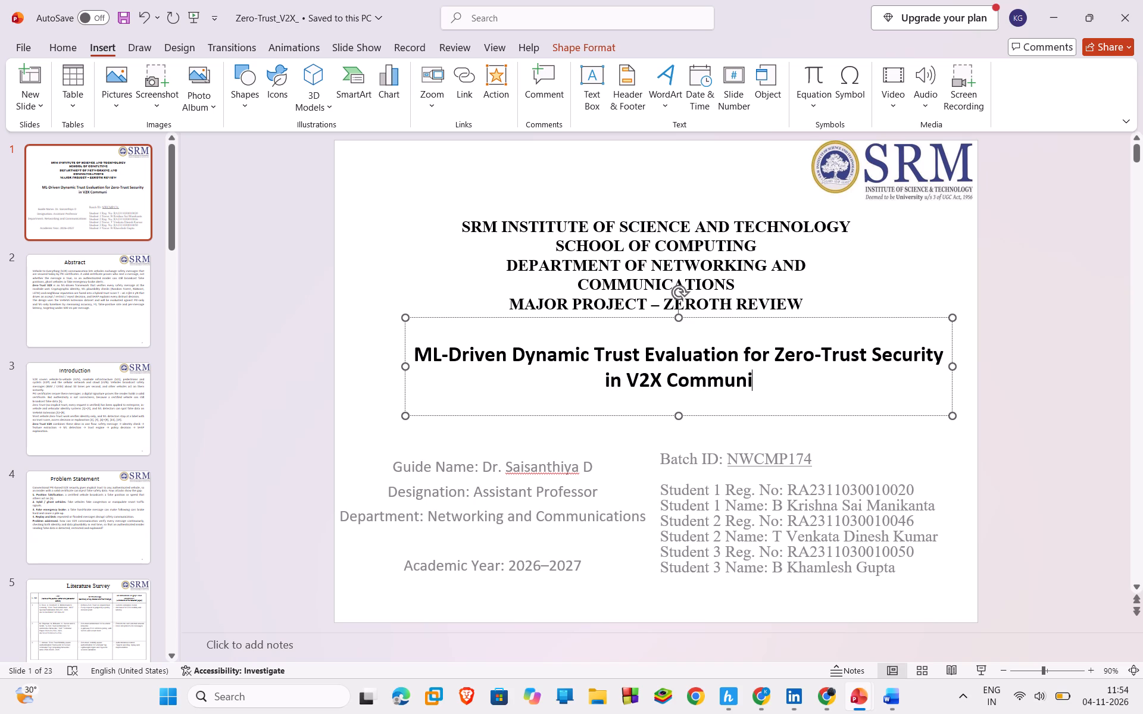
pyautogui.write('cation')
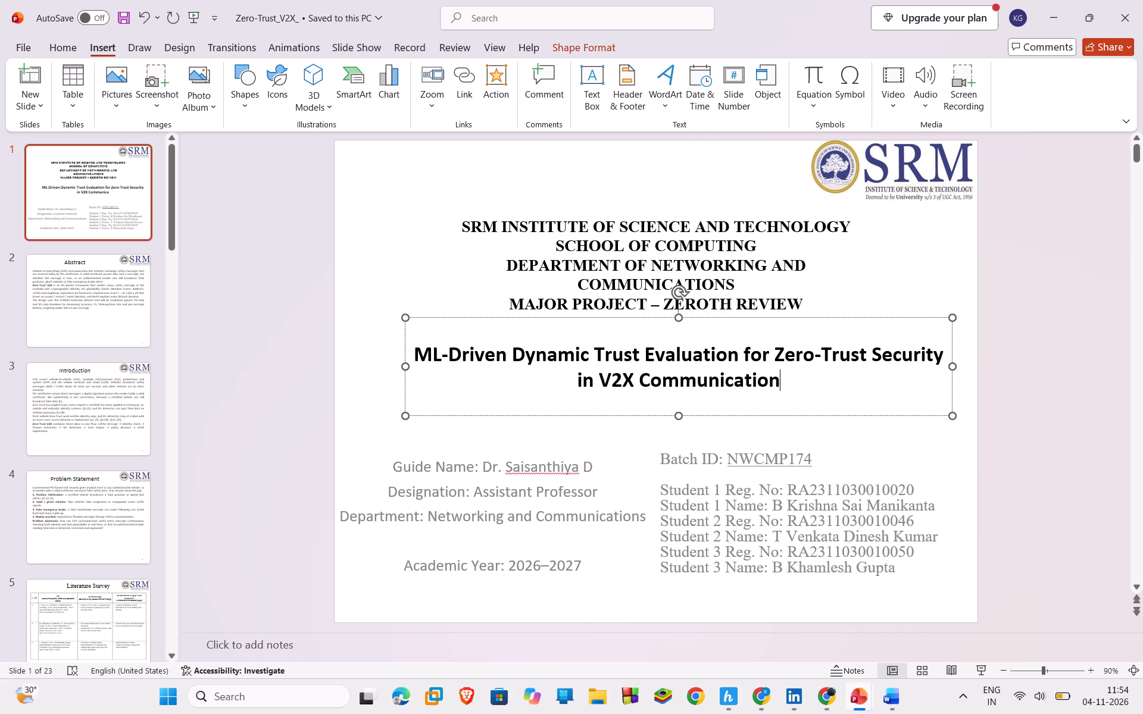
# Deselect the title box and save the presentation.
pyautogui.scroll(2, 908, 394)
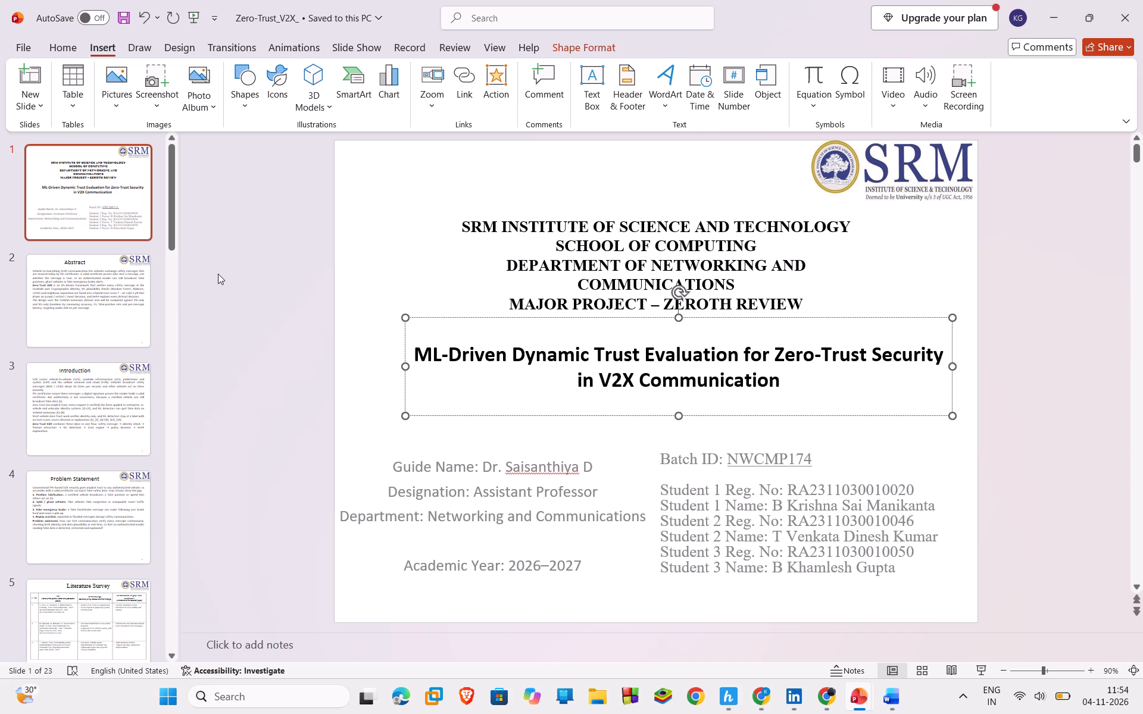
pyautogui.click(218, 274)
pyautogui.hotkey('ctrl', 's')
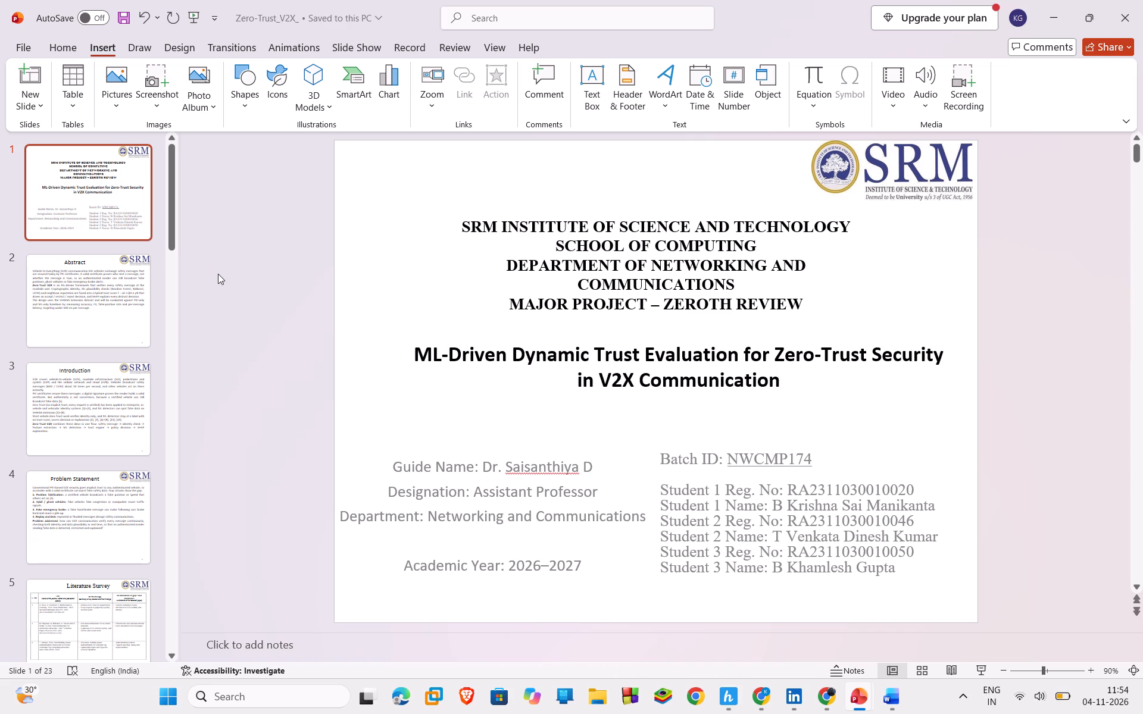
pyautogui.click(218, 274)
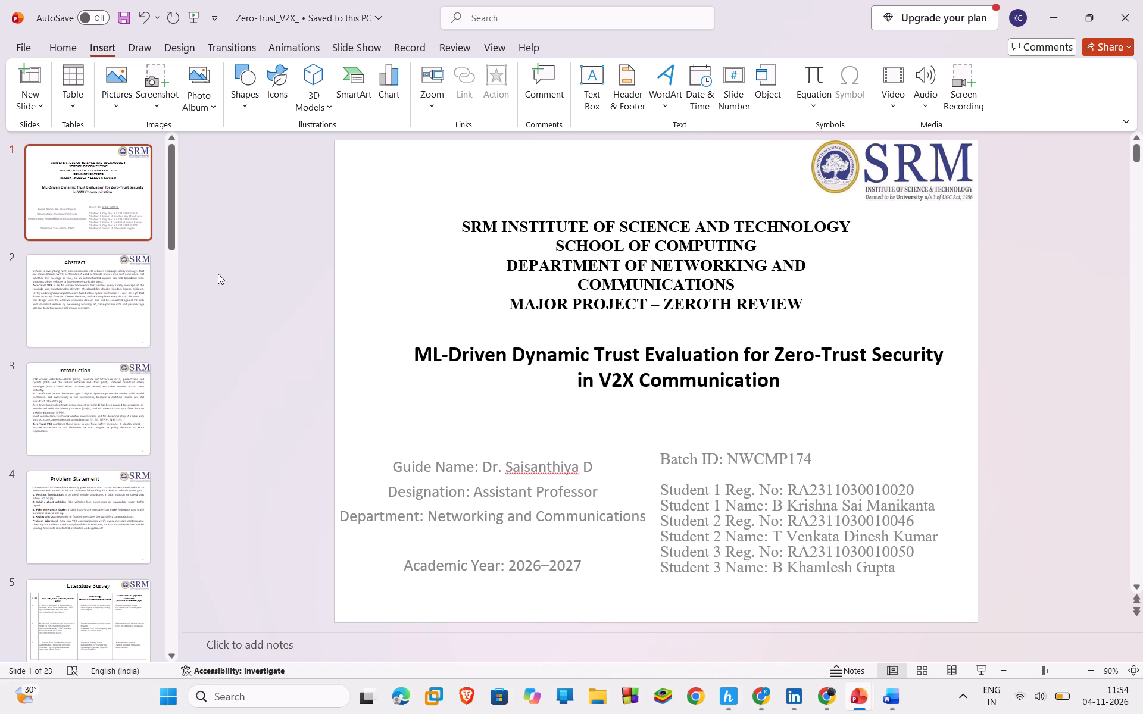
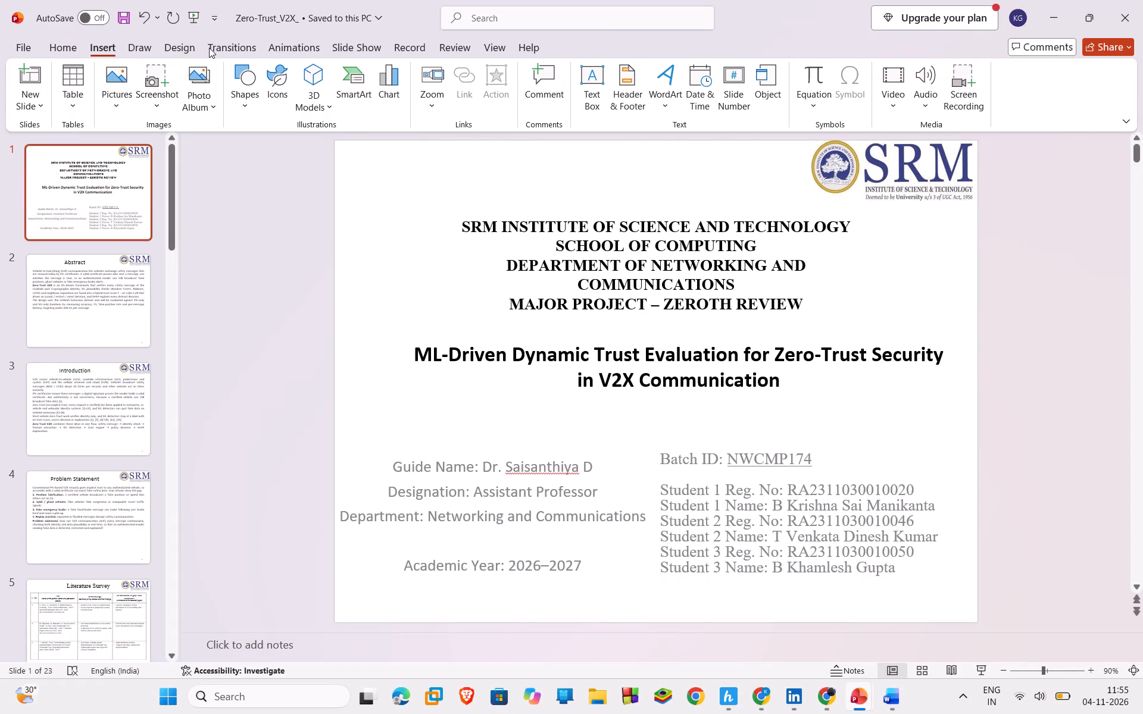
# Play the slide show from the beginning and review the slides from the title page through the Literature Survey to Research Objectives.
pyautogui.click(349, 40)
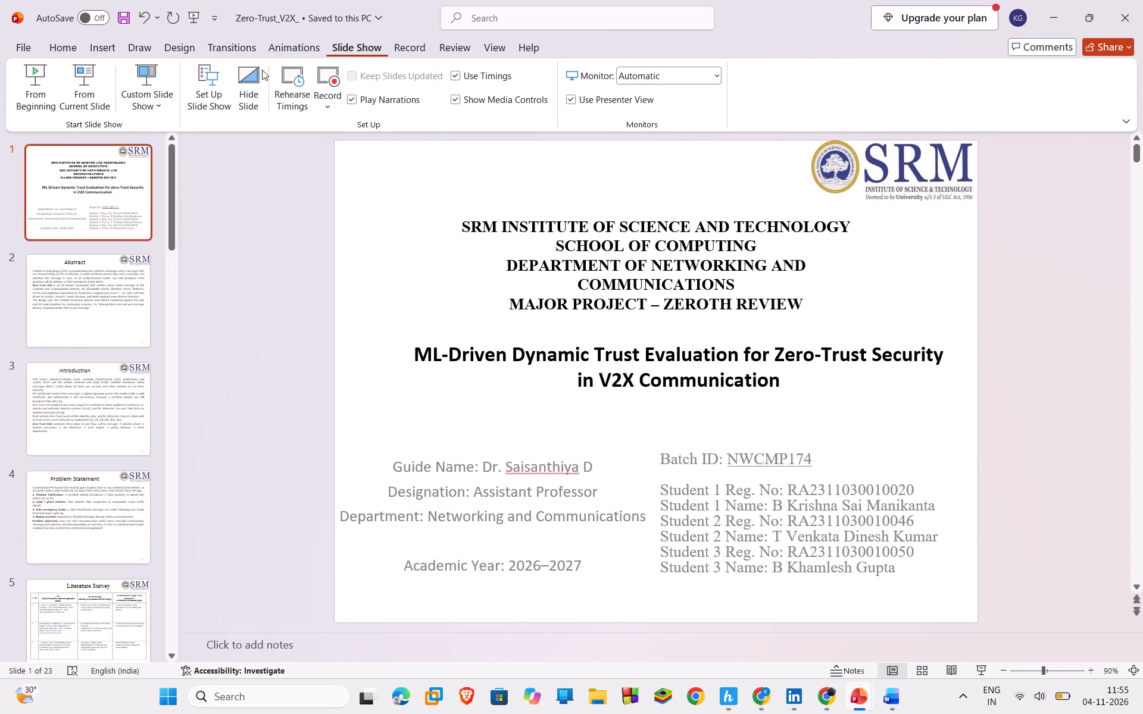
pyautogui.click(31, 76)
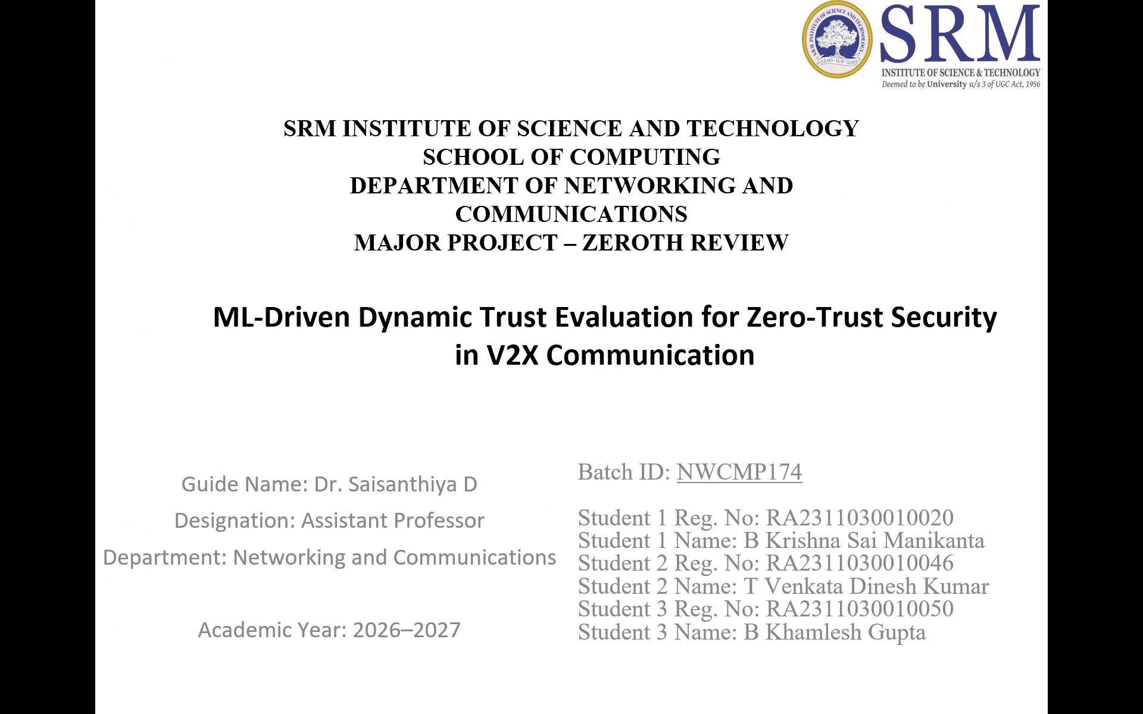
pyautogui.press('Right')
pyautogui.press('Right')
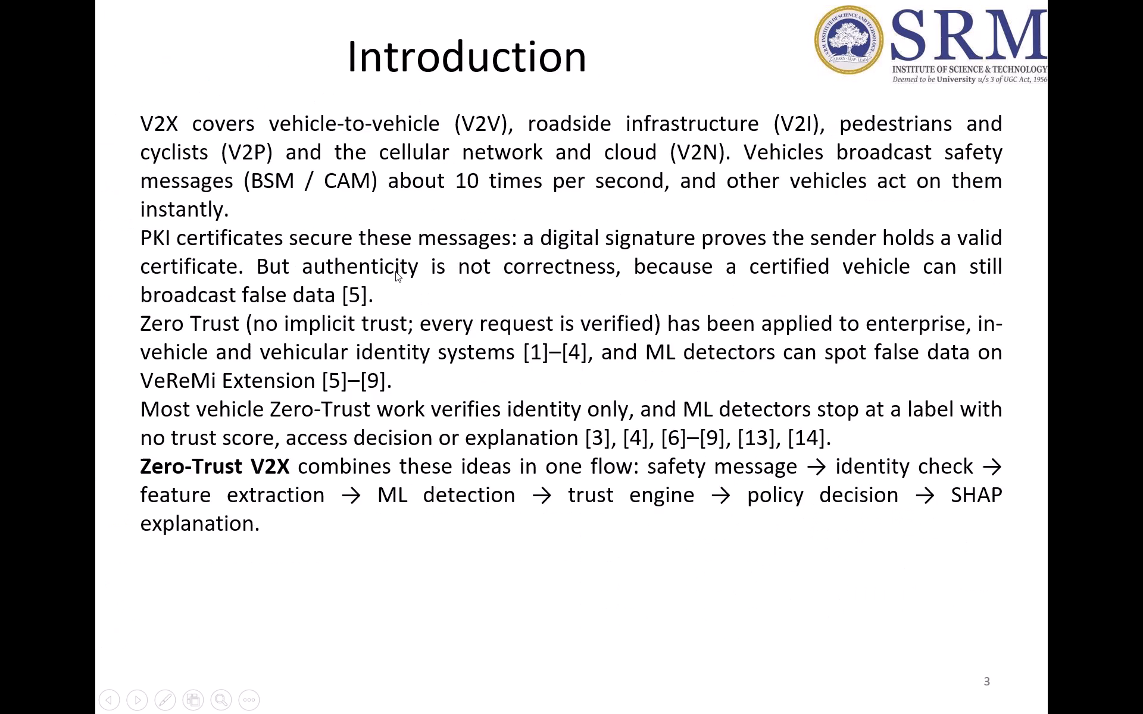
pyautogui.press('Left')
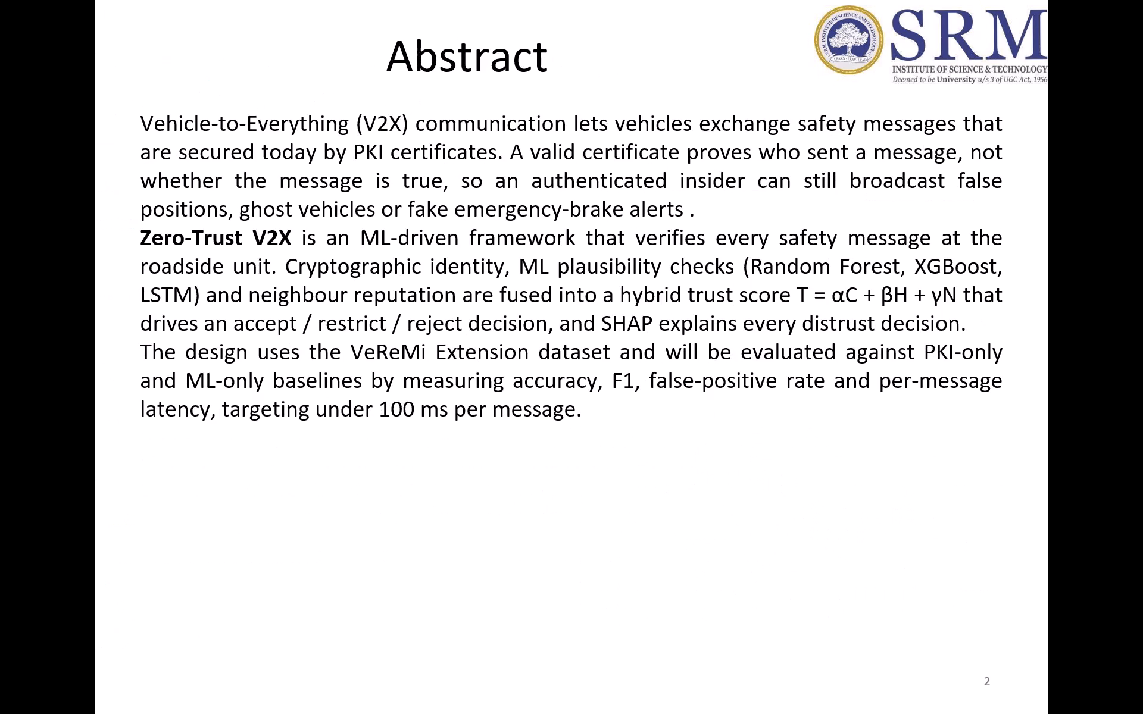
pyautogui.press('Right')
pyautogui.press('Right')
pyautogui.press('Right')
pyautogui.press('Right')
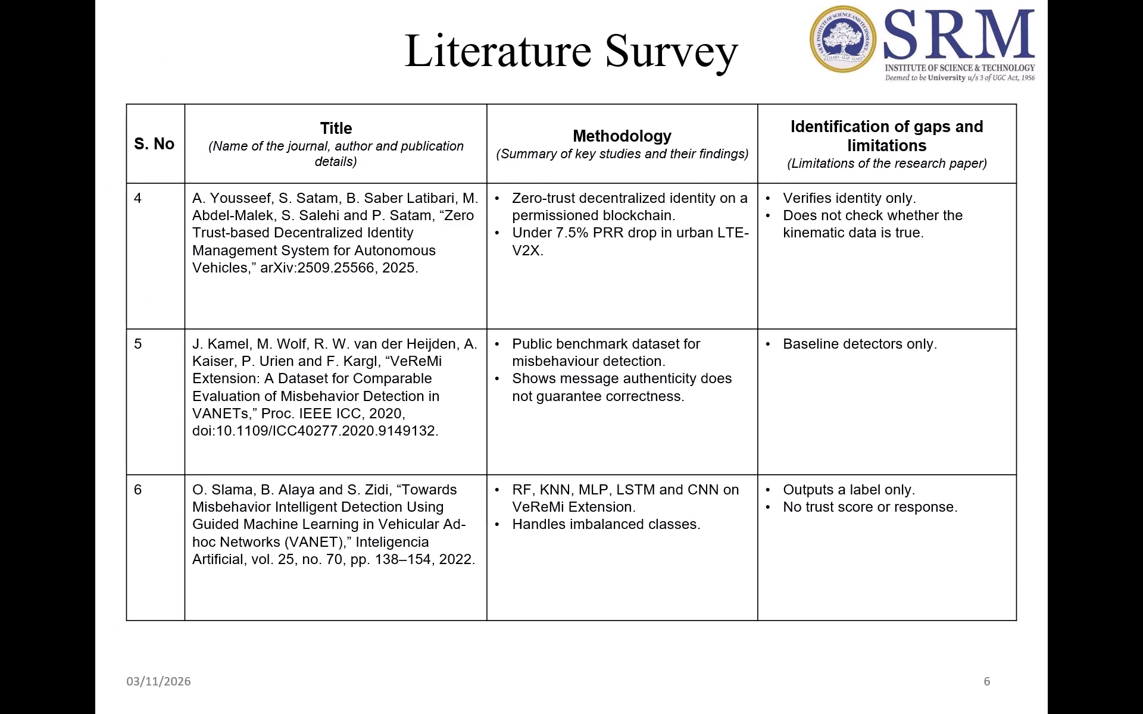
pyautogui.press('Right')
pyautogui.press('Left')
pyautogui.press('Right')
pyautogui.press('Right')
pyautogui.press('Right')
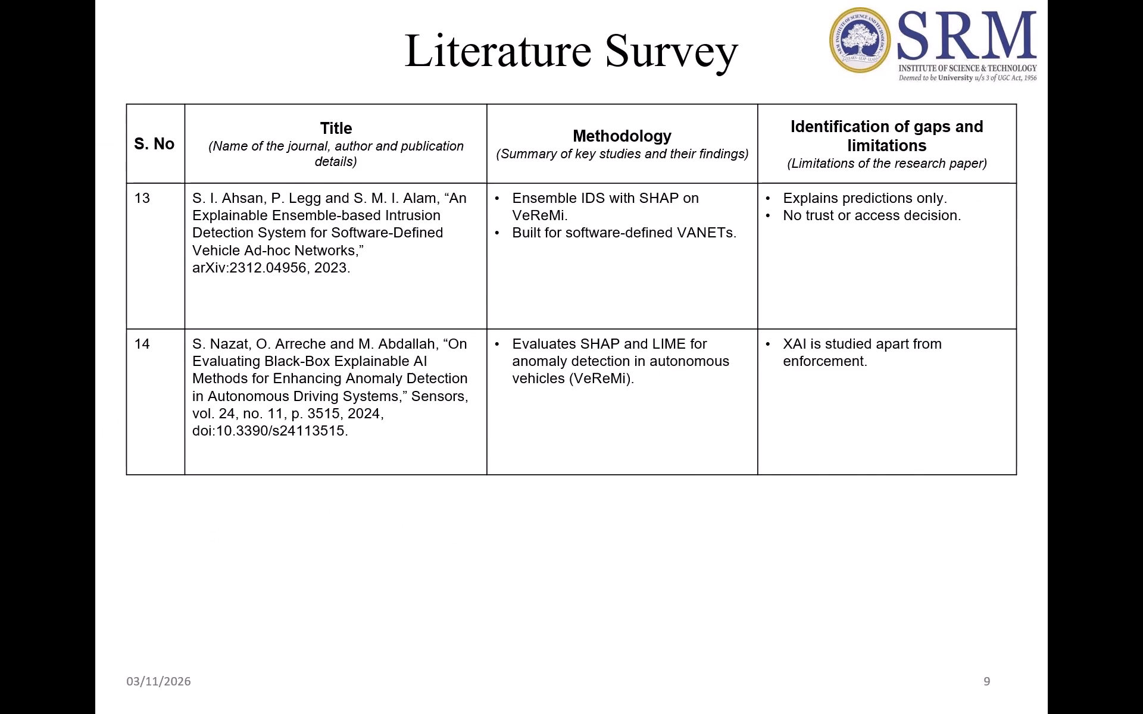
pyautogui.press('Right')
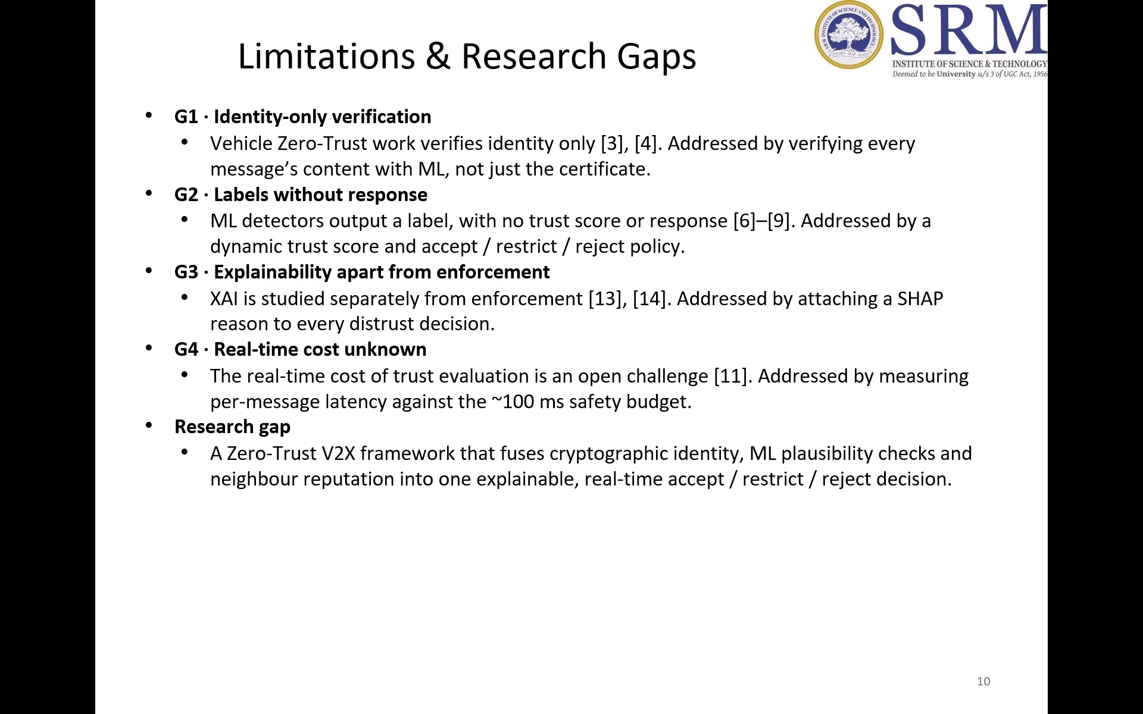
pyautogui.press('Right')
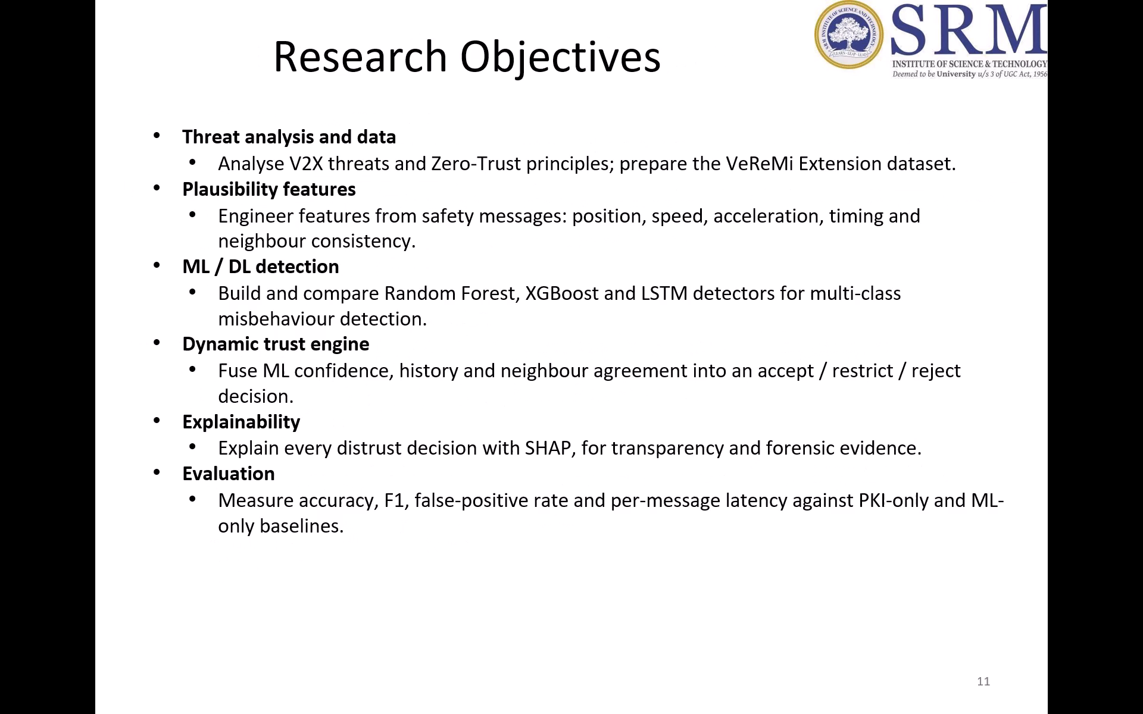
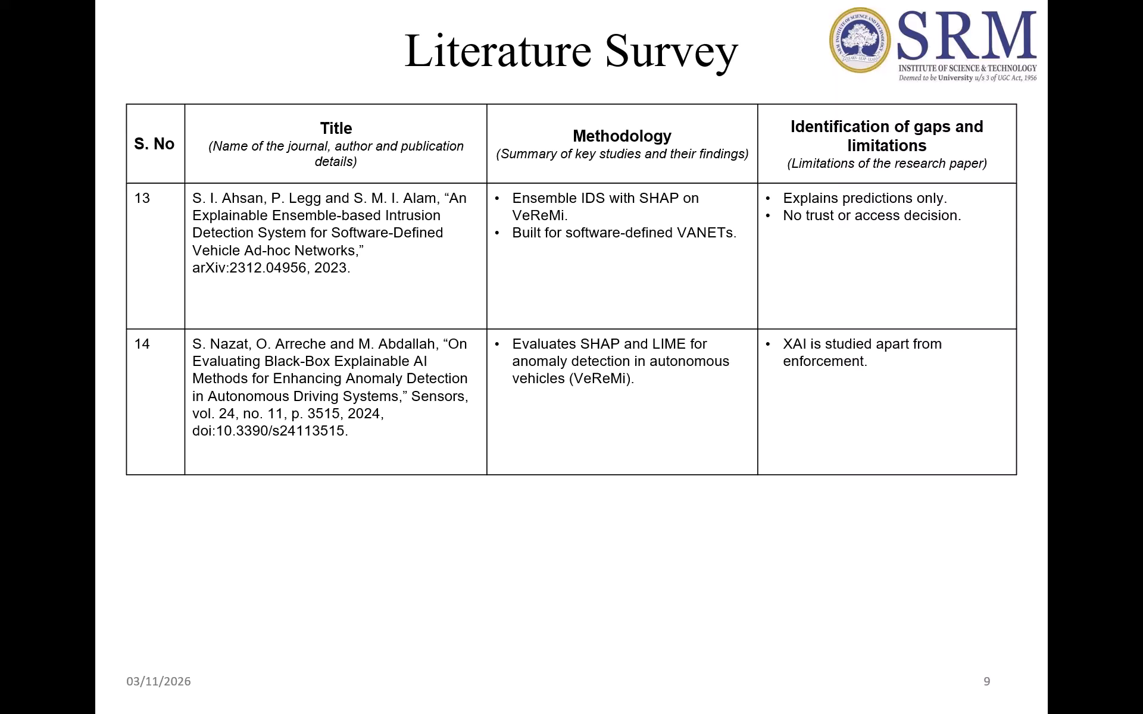
# Review the slides from the end of the Literature Survey through Limitations & Research Gaps and Proposed Architecture to Hybrid Trust Score & Response Logic.
pyautogui.press('Up')
pyautogui.press('Down')
pyautogui.press('Down')
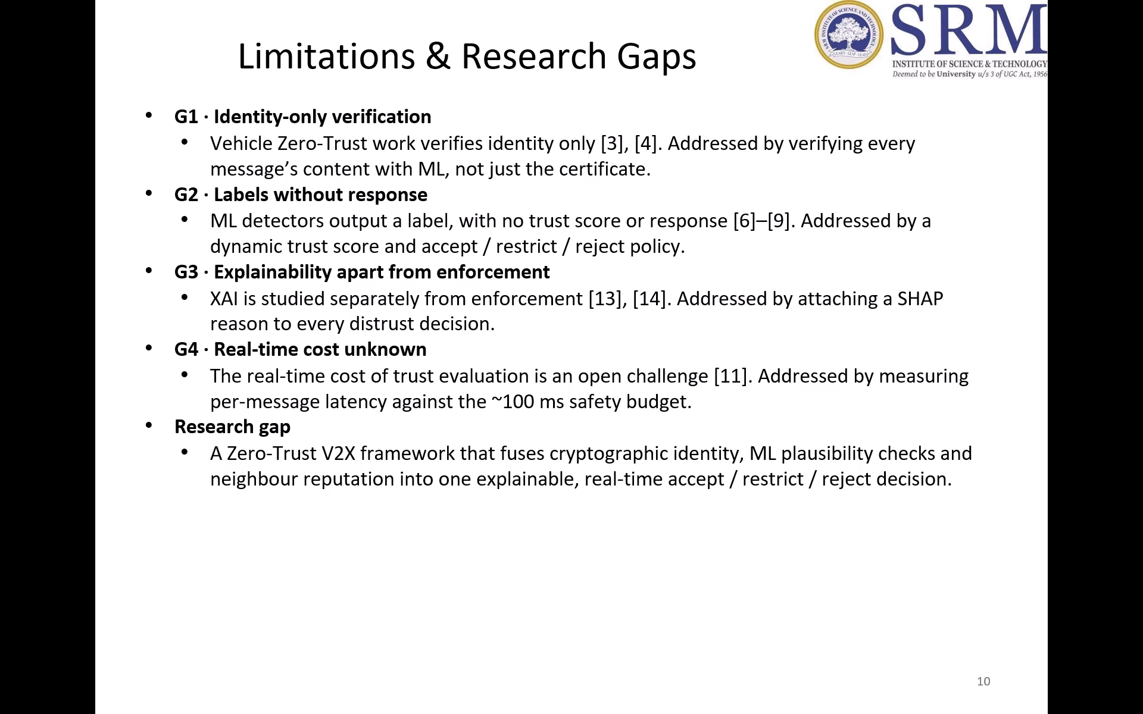
pyautogui.press('Down')
pyautogui.press('Down')
pyautogui.press('Up')
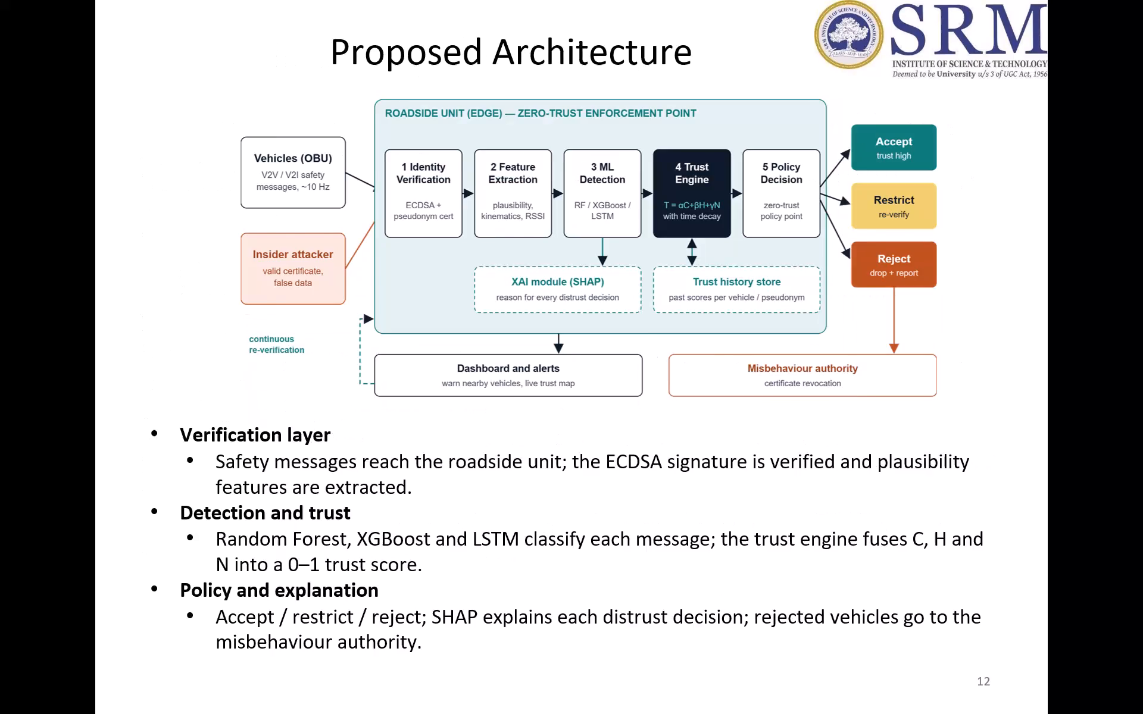
pyautogui.press('Down')
pyautogui.press('Down')
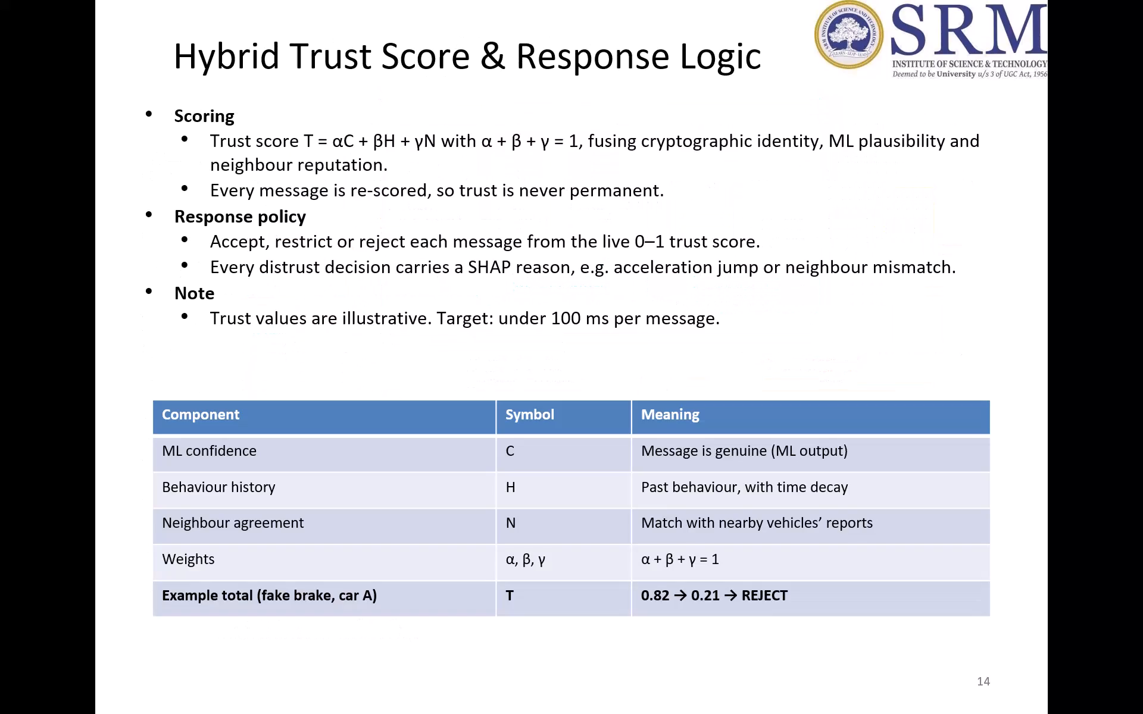
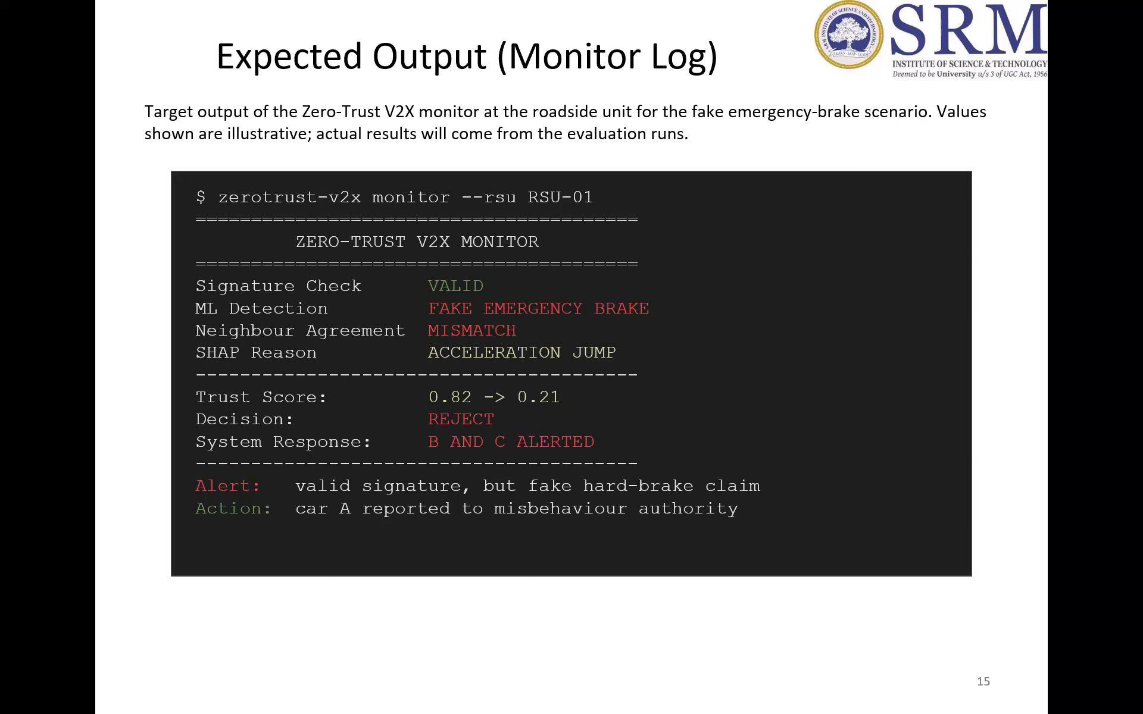
# Compare the Expected Output (Monitor Log) slide with Tools & Expected Outcomes, and exit the slide show.
pyautogui.press('Down')
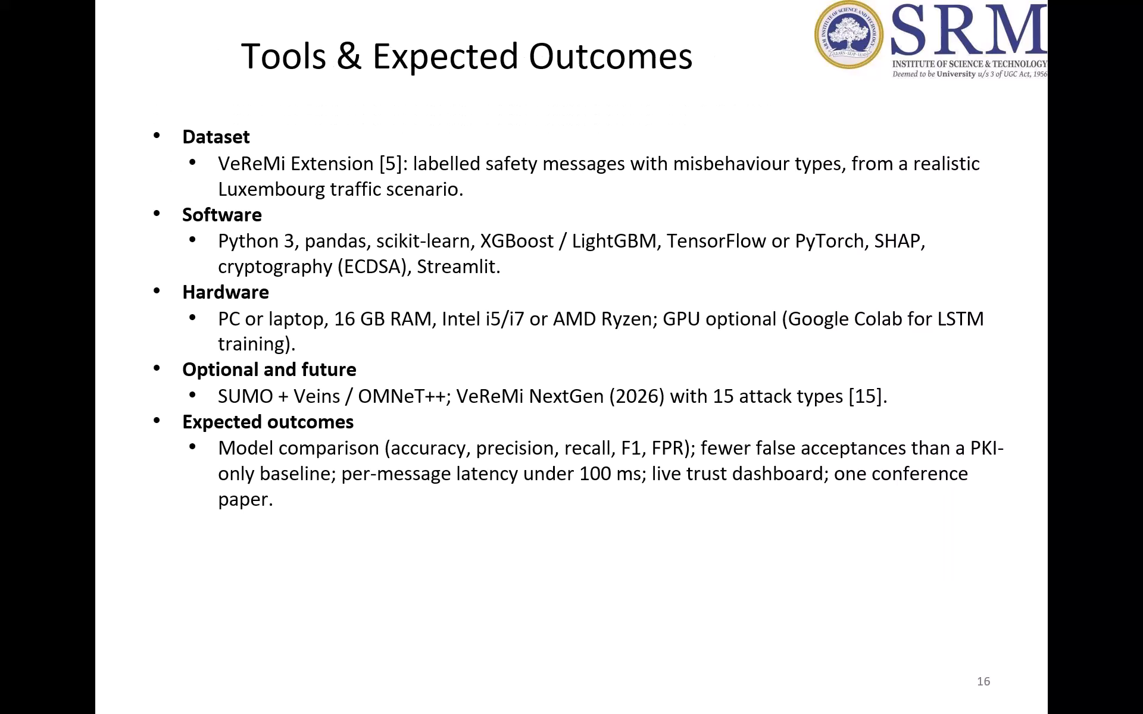
pyautogui.press('Up')
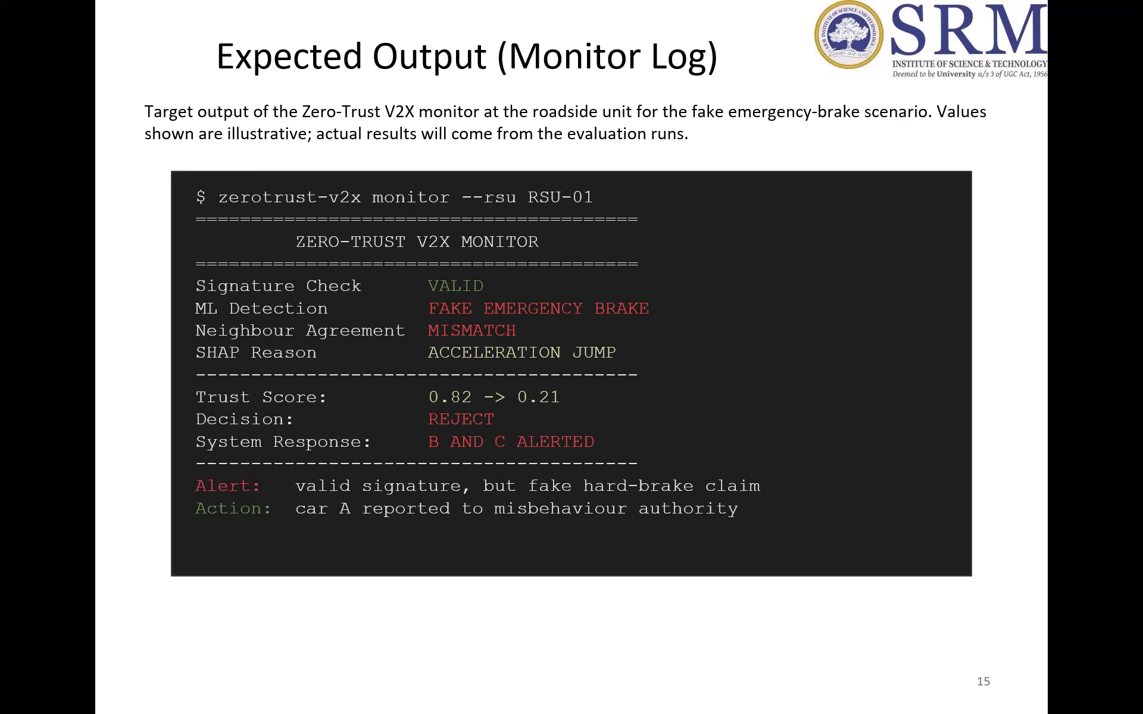
pyautogui.press('Escape')
# Look through the remaining slides in the editing view, from Tools & Expected Outcomes to the final References slide.
pyautogui.press('Down')
pyautogui.press('Down')
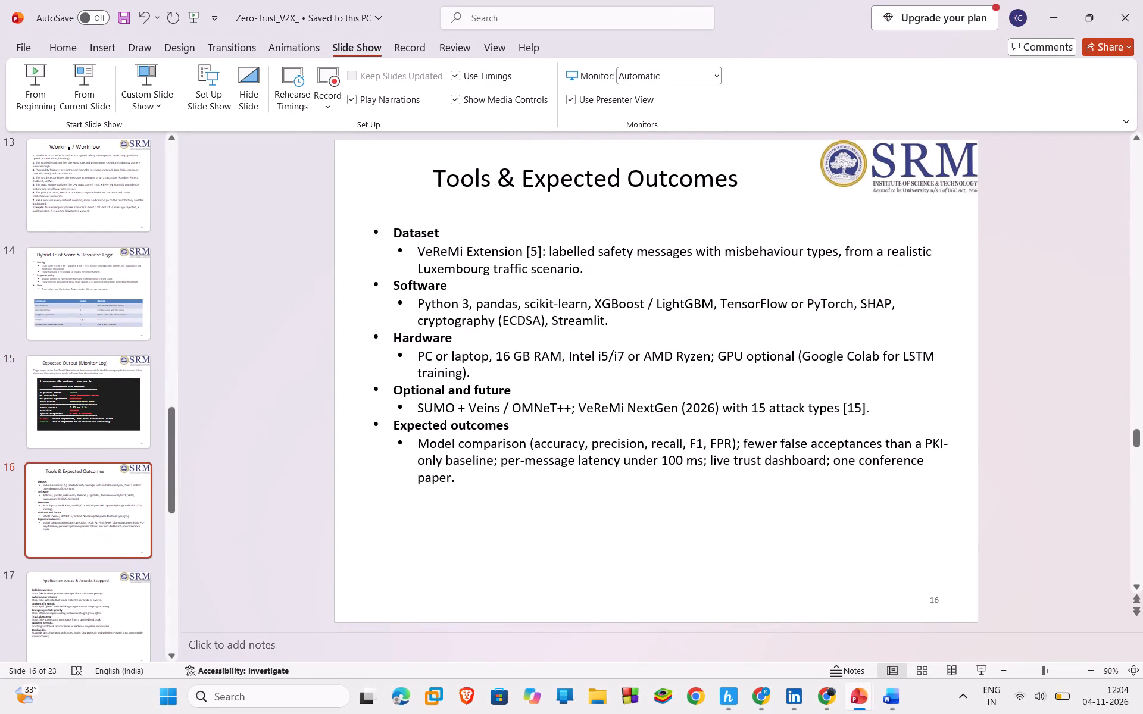
pyautogui.press('Down')
pyautogui.press('Down')
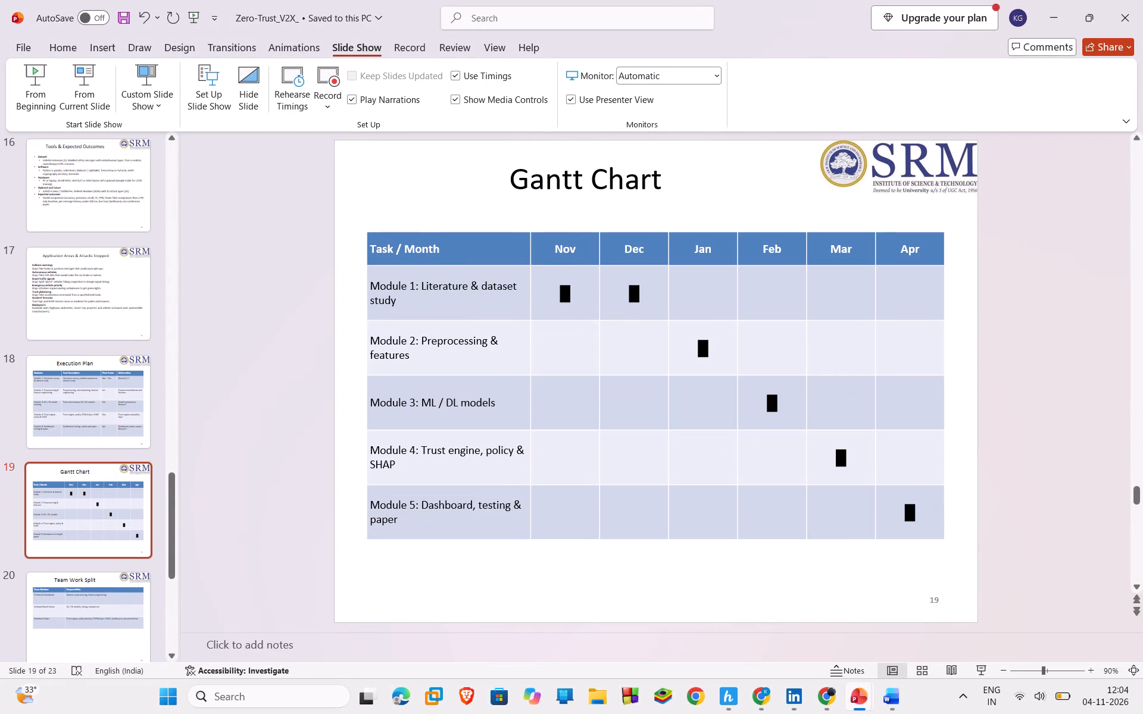
pyautogui.press('Down')
pyautogui.press('Down')
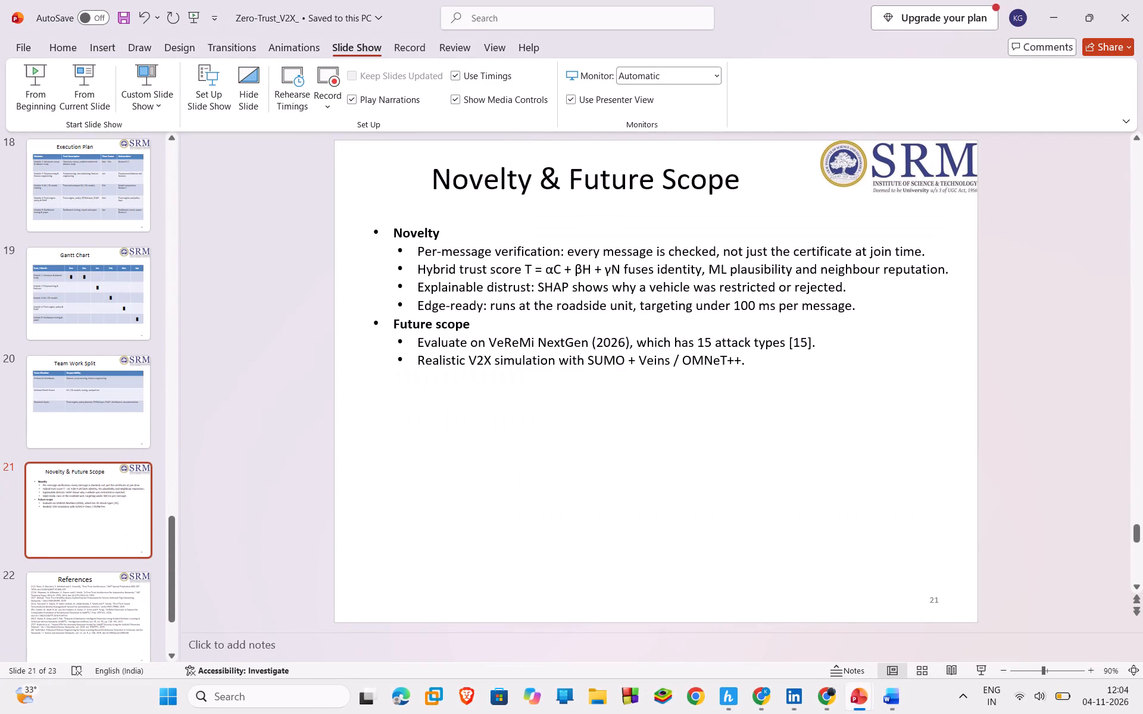
pyautogui.press('Down')
pyautogui.press('Down')
pyautogui.press('Down')
# Look back through the slides from the final References to Proposed Architecture.
pyautogui.press('Up')
pyautogui.press('Up')
pyautogui.press('Up')
pyautogui.press('Up')
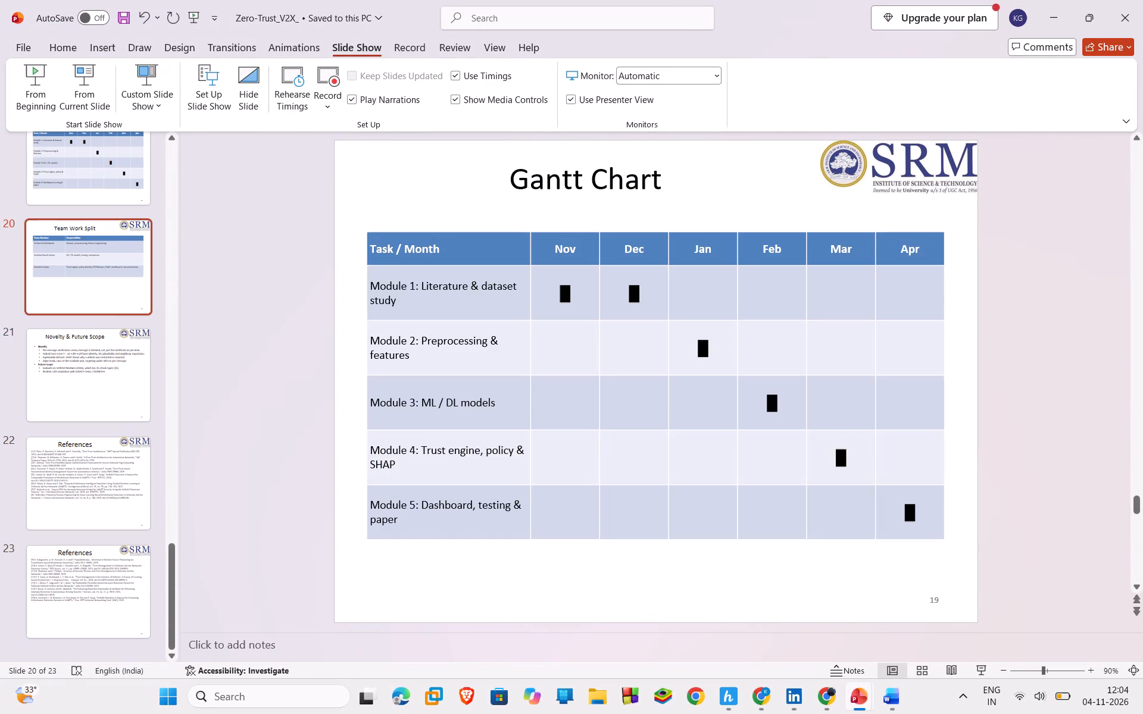
pyautogui.press('Up')
pyautogui.press('Up')
pyautogui.press('Up')
pyautogui.press('Up')
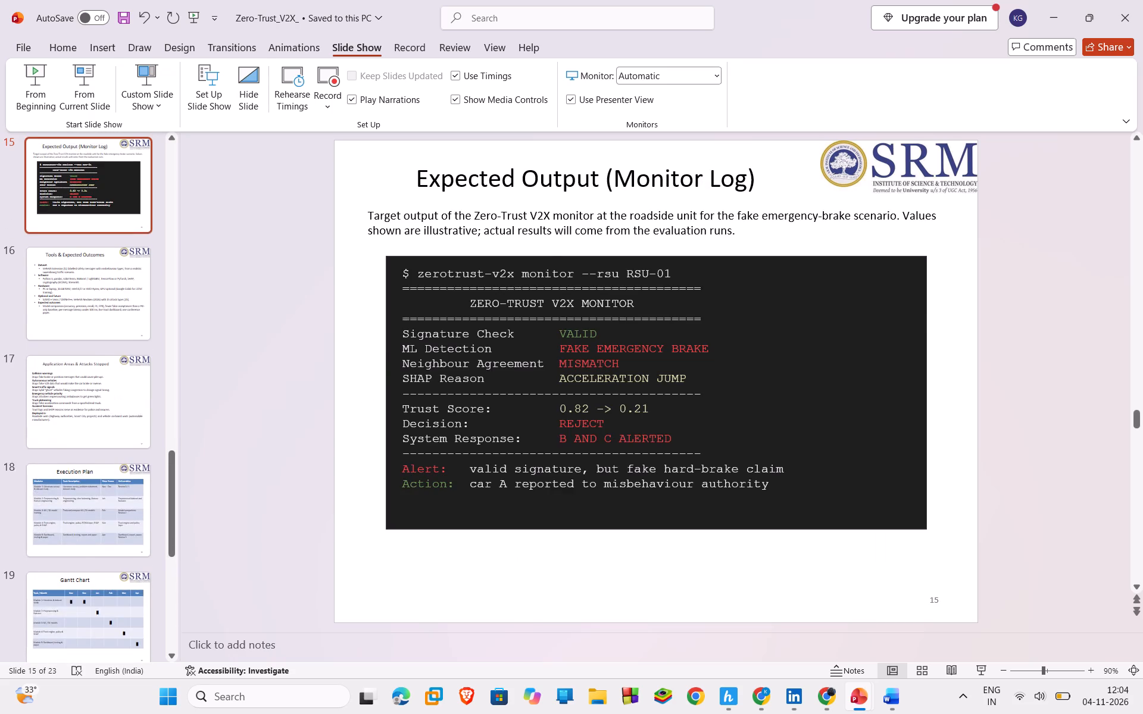
pyautogui.press('Up')
pyautogui.press('Up')
pyautogui.press('Up')
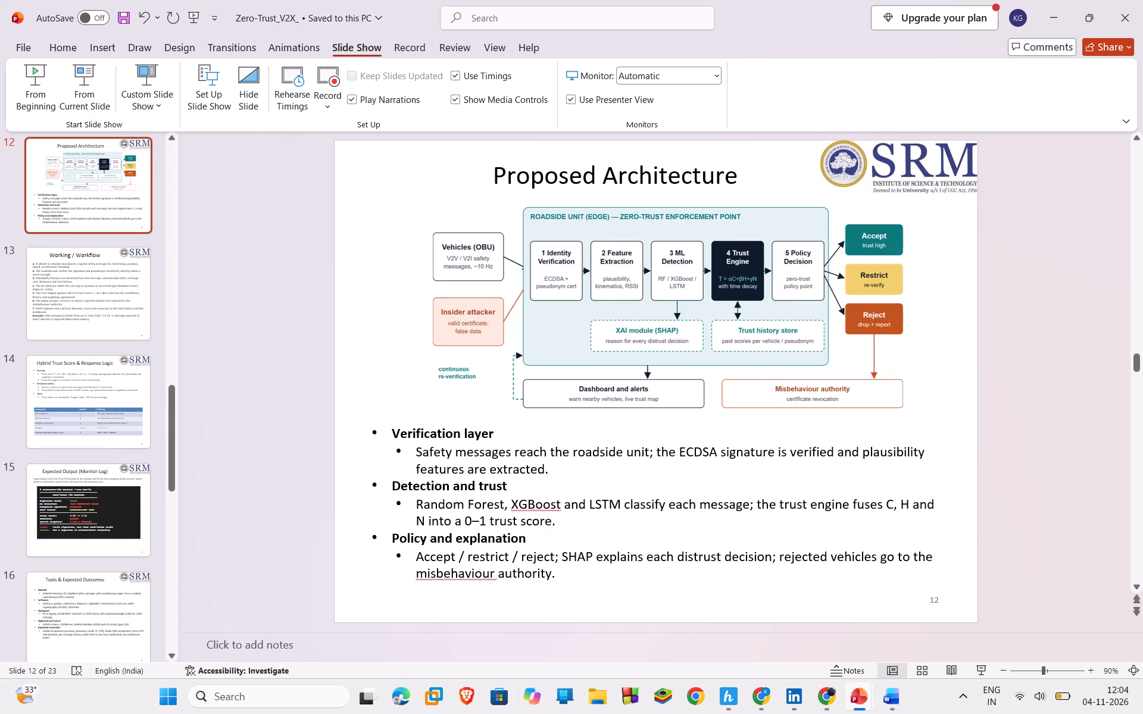
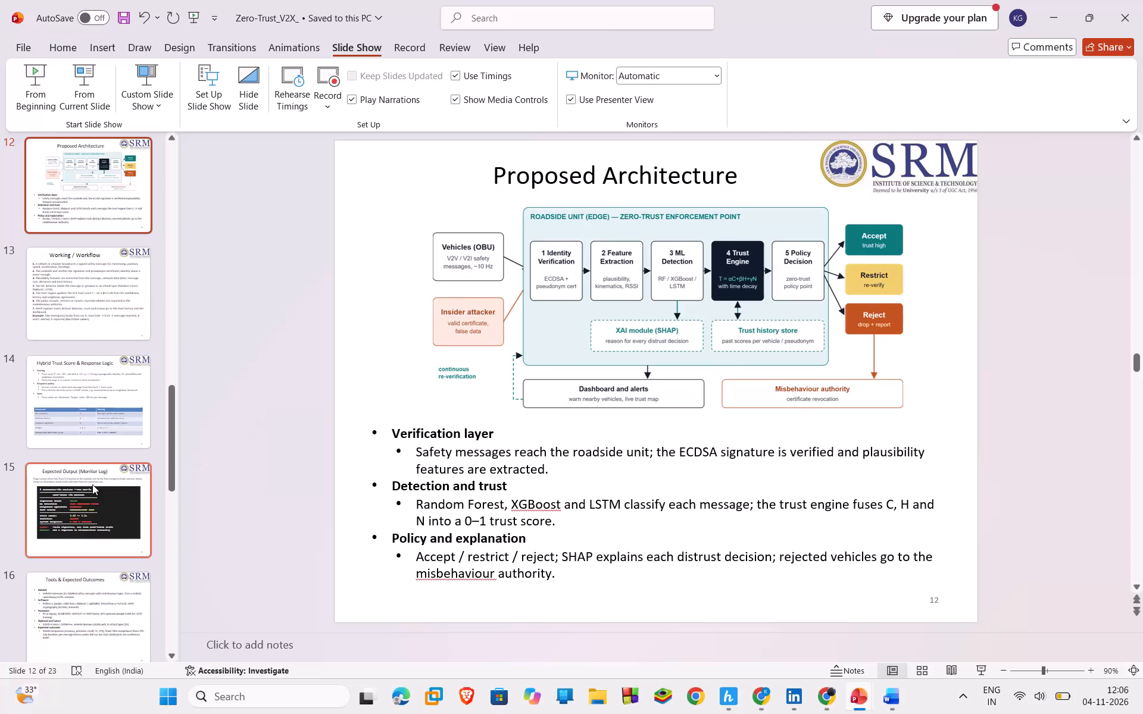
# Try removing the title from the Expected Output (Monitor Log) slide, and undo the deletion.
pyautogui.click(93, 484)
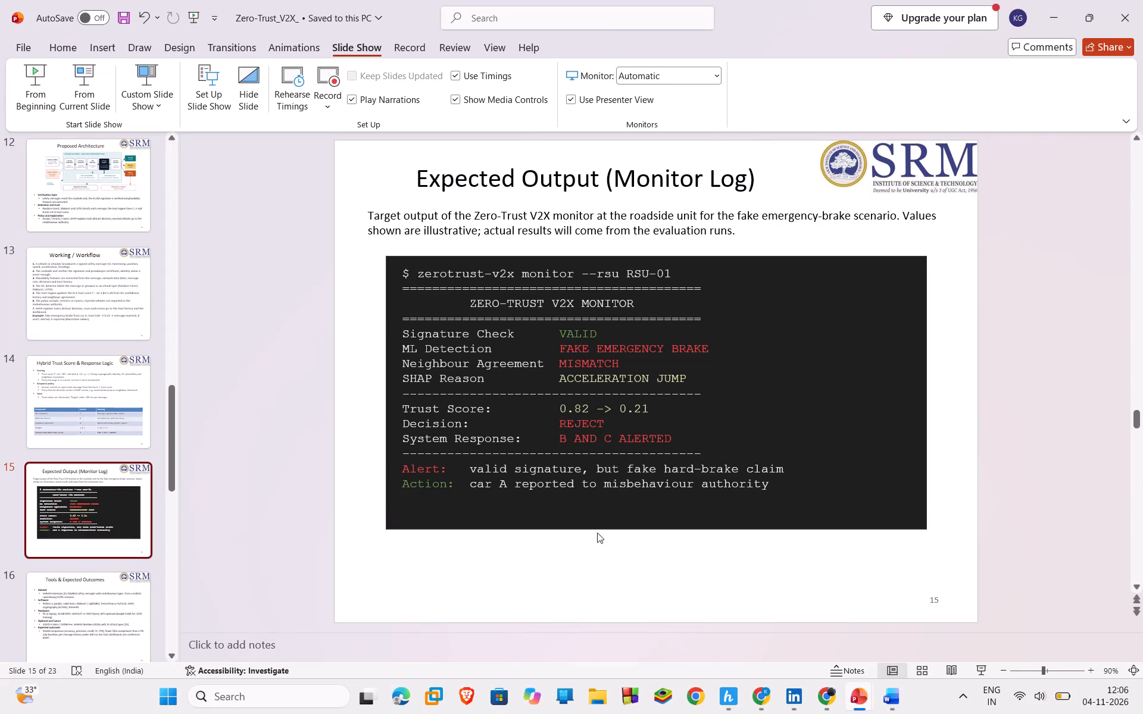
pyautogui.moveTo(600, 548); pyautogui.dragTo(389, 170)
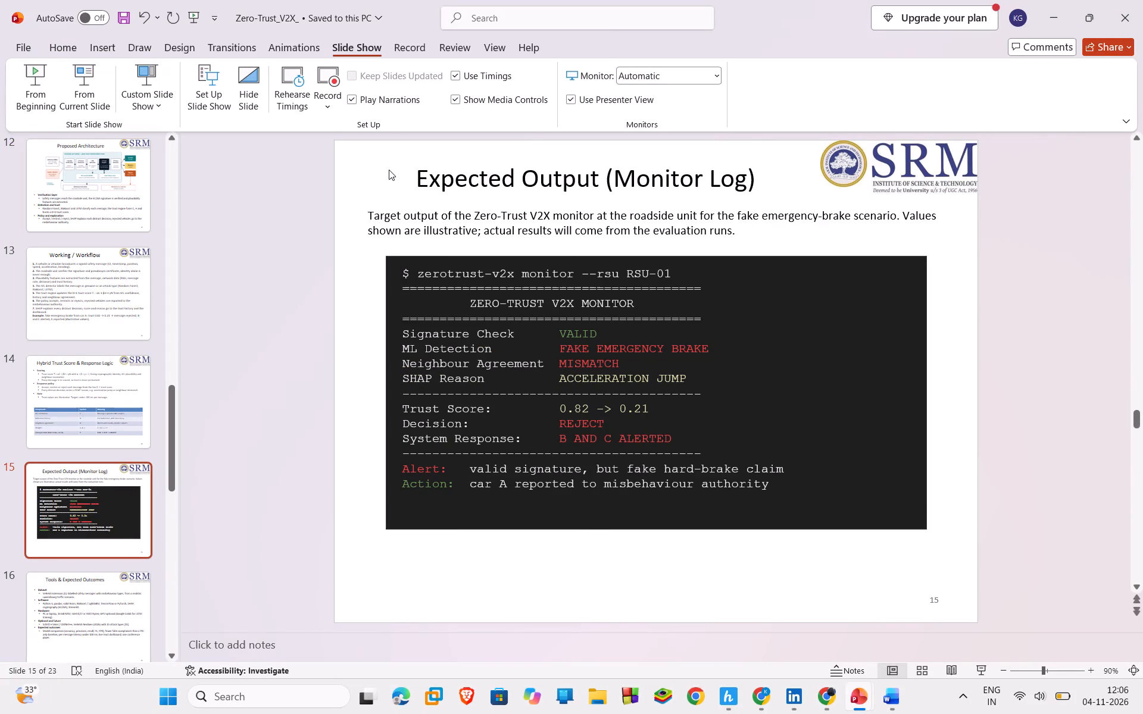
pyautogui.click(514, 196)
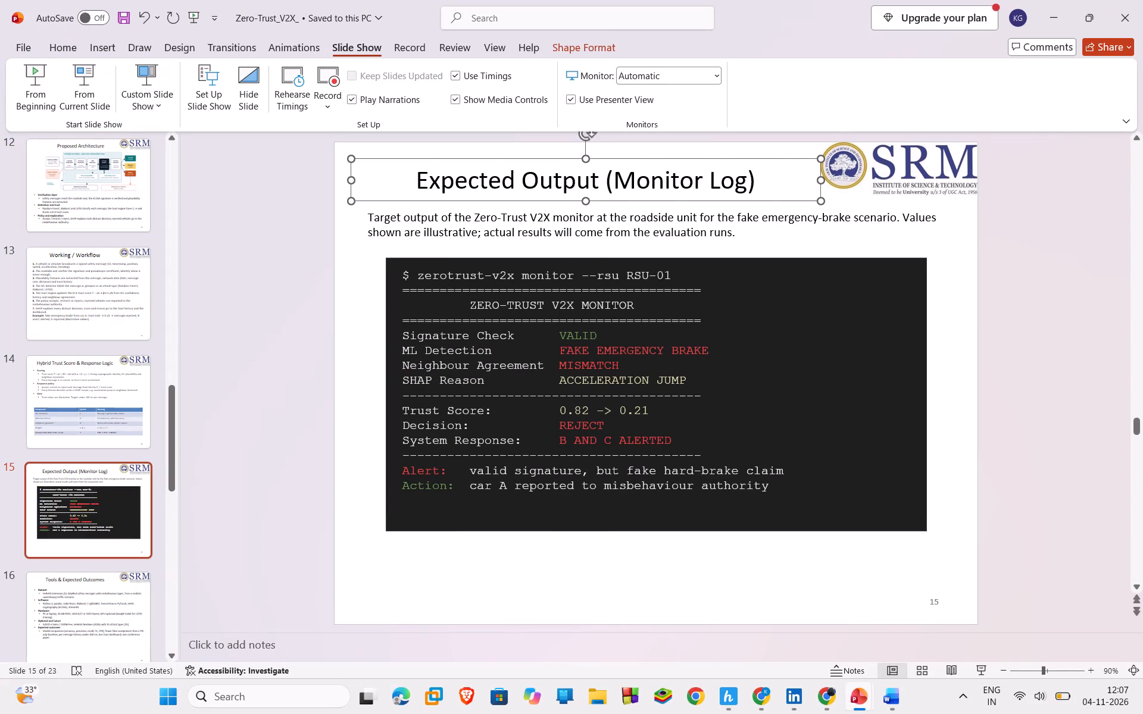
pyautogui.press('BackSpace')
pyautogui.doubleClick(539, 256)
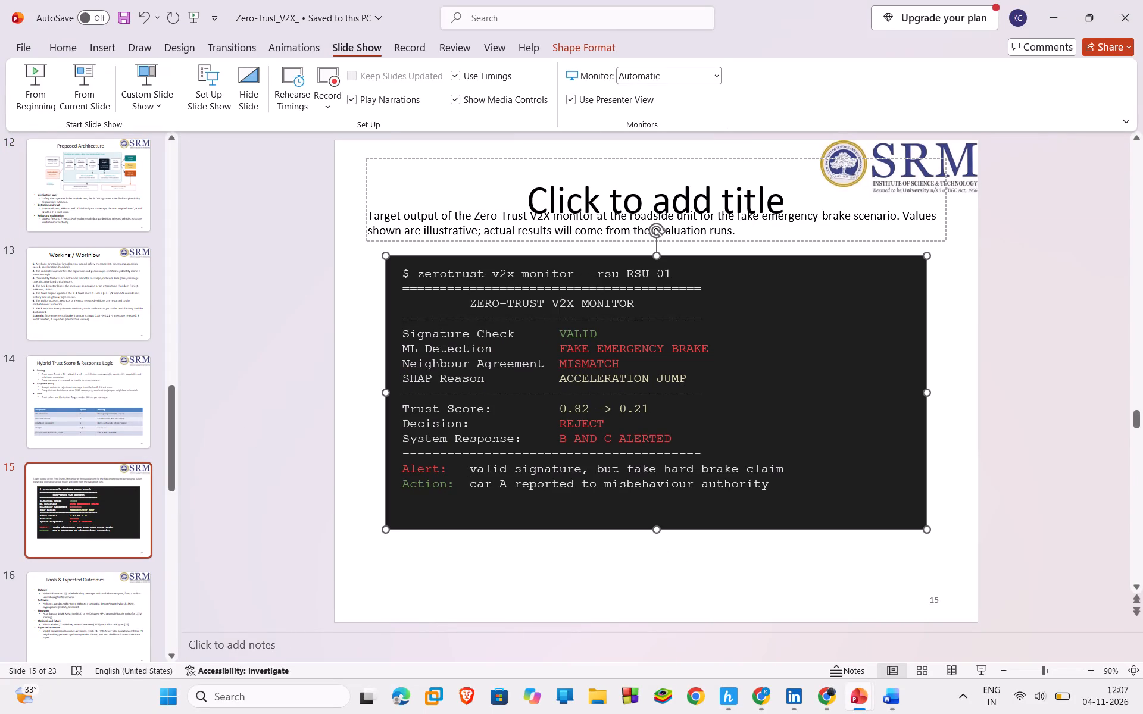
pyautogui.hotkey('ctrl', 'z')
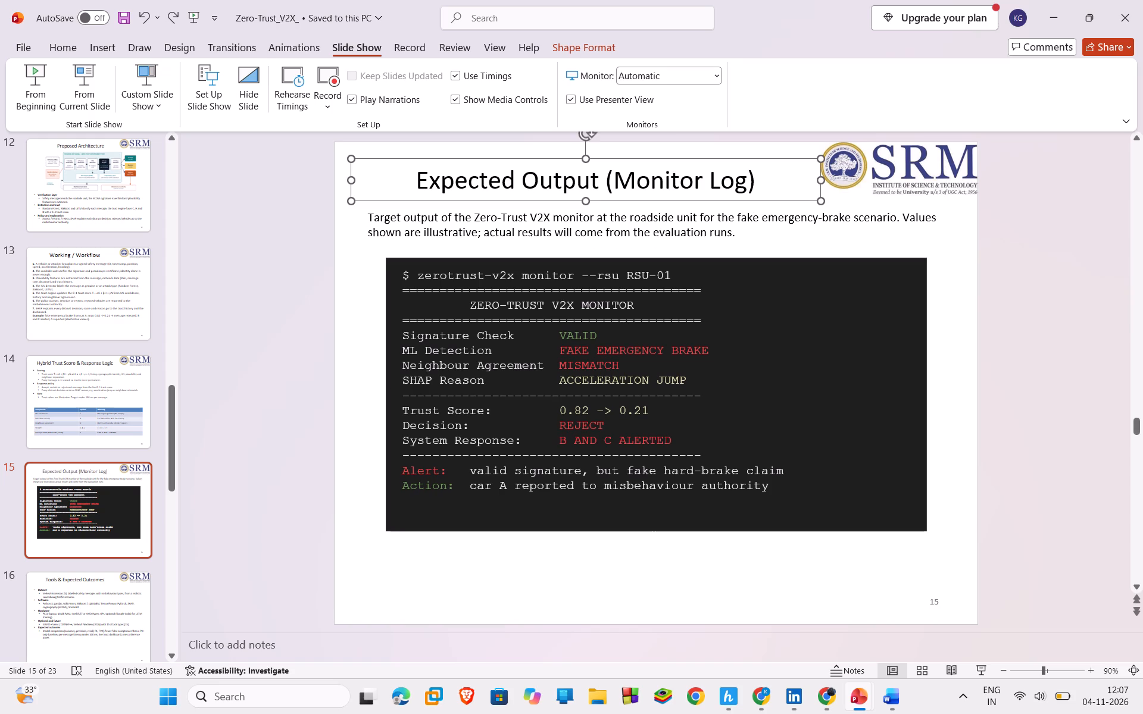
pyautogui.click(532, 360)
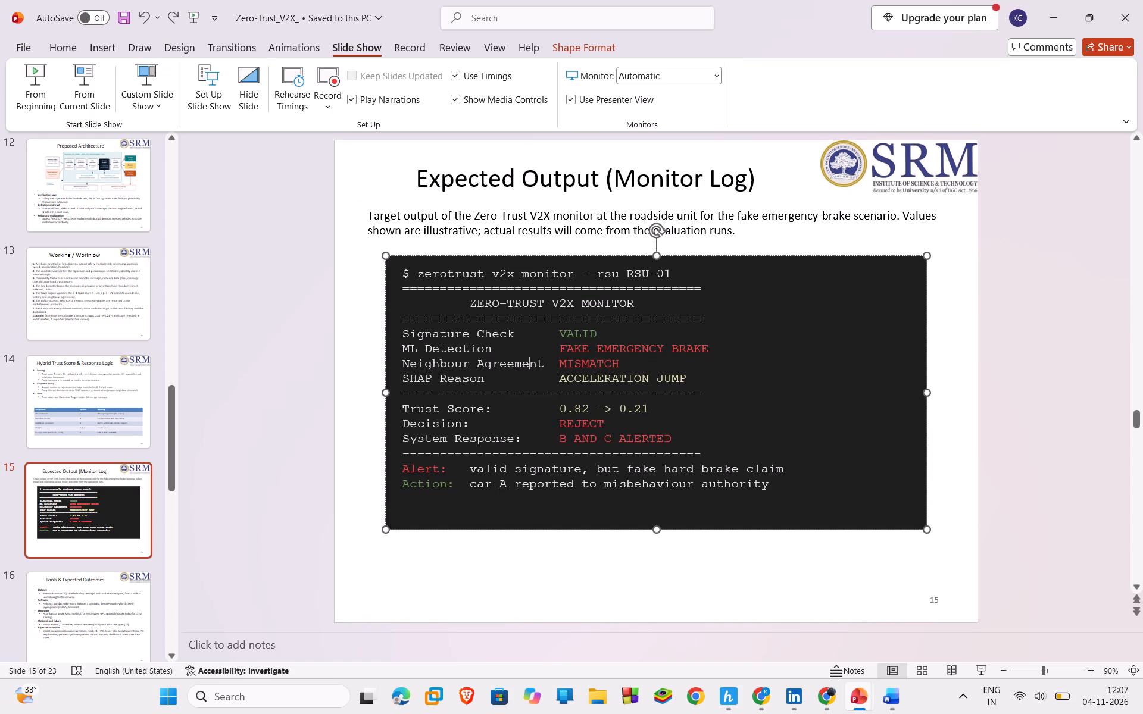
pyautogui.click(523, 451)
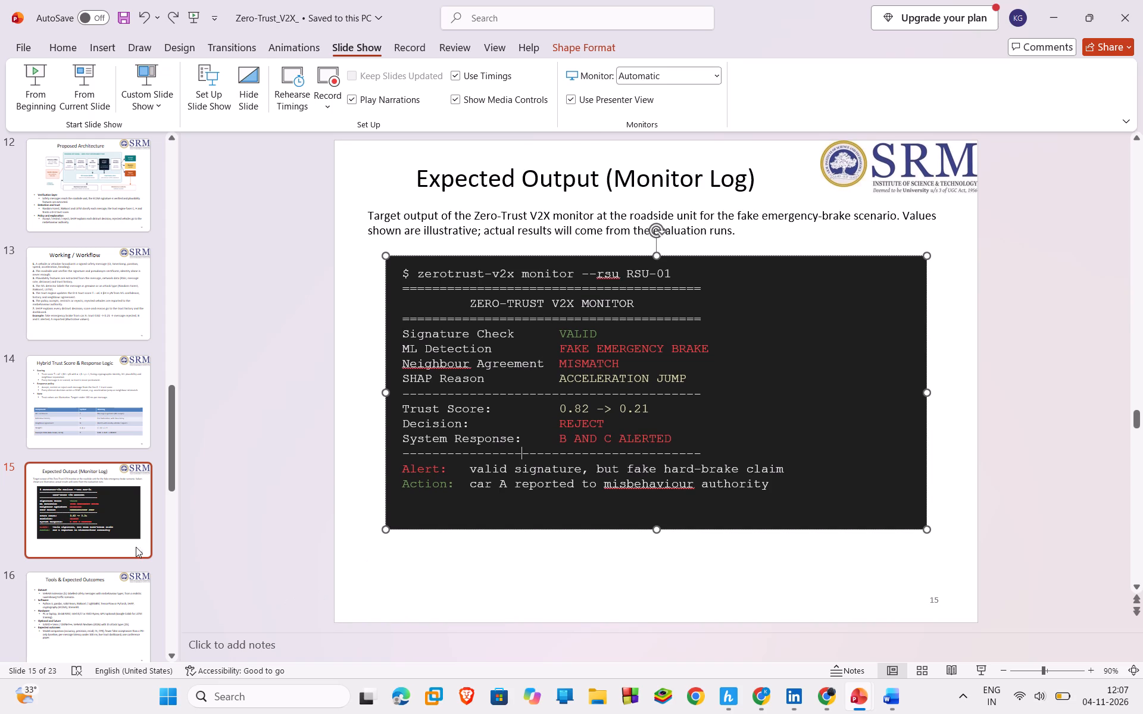
# Delete the entire Expected Output (Monitor Log) slide from the deck.
pyautogui.rightClick(92, 500)
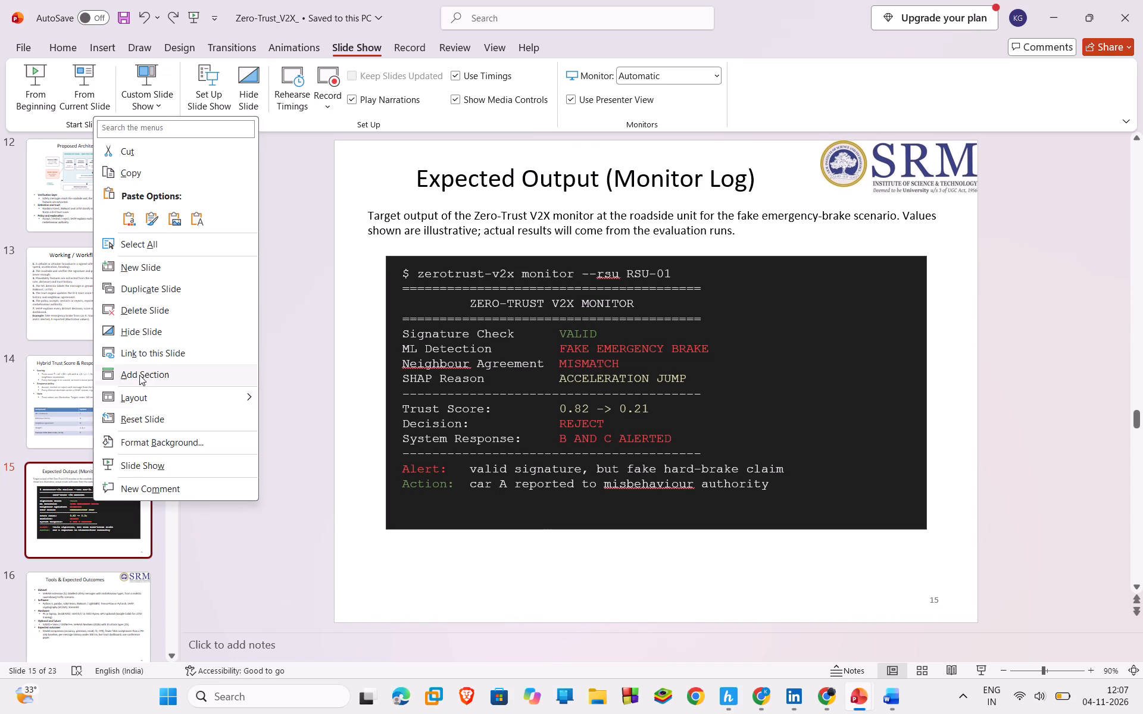
pyautogui.click(146, 308)
# Check the slides around the deleted one: Tools & Expected Outcomes, Hybrid Trust Score & Response Logic, and Working / Workflow.
pyautogui.scroll(-1, 118, 425)
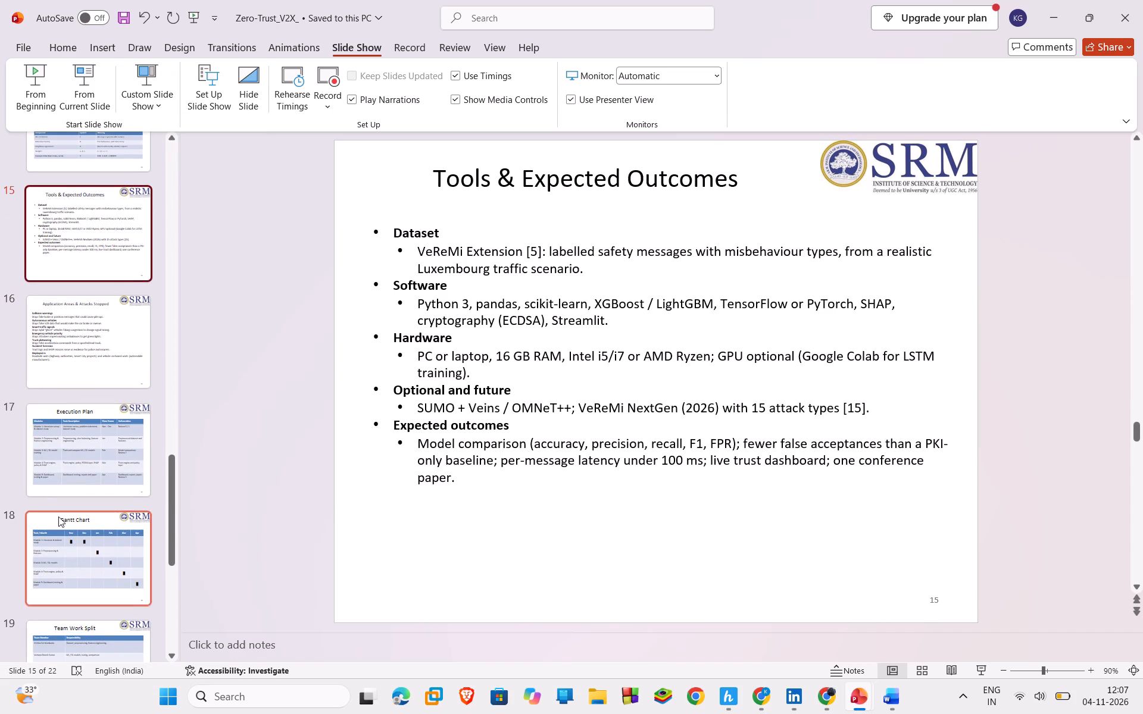
pyautogui.click(86, 337)
pyautogui.click(82, 278)
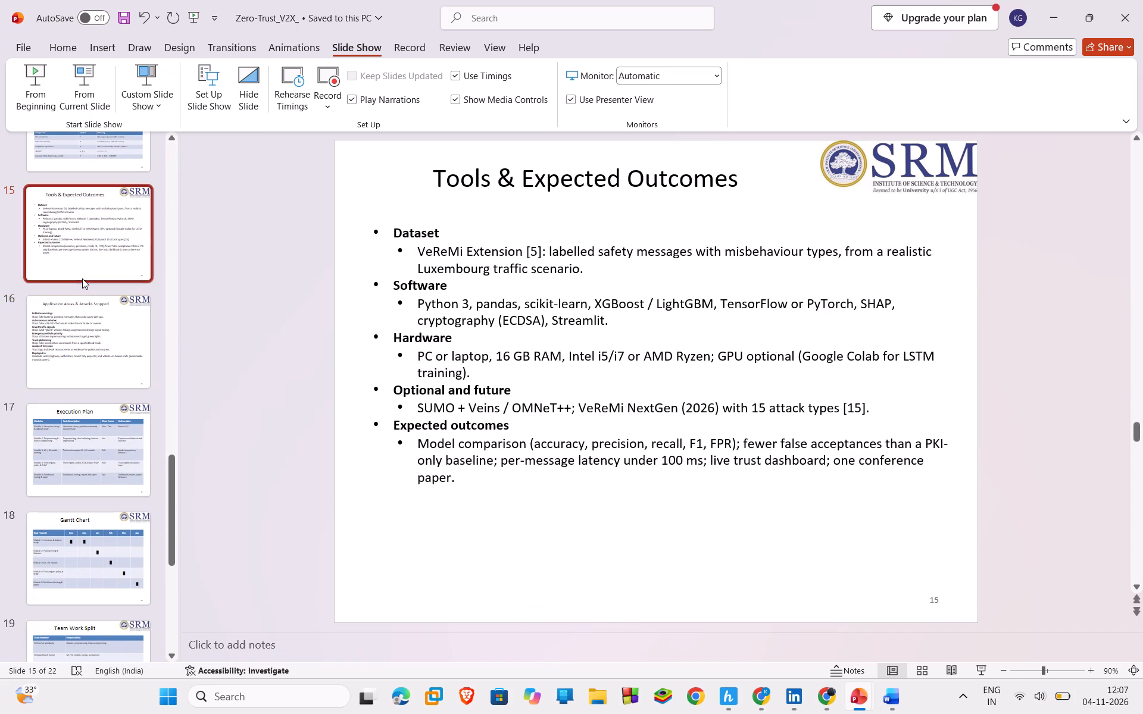
pyautogui.scroll(1, 85, 286)
pyautogui.click(85, 280)
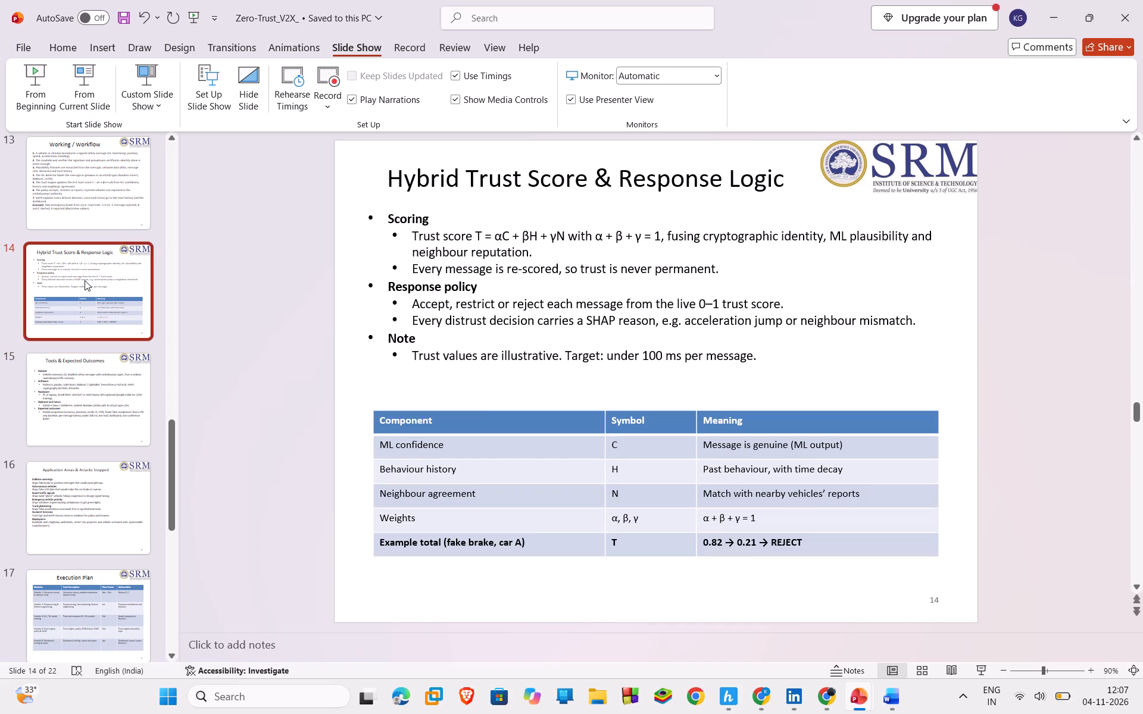
pyautogui.click(100, 205)
pyautogui.scroll(8, 105, 327)
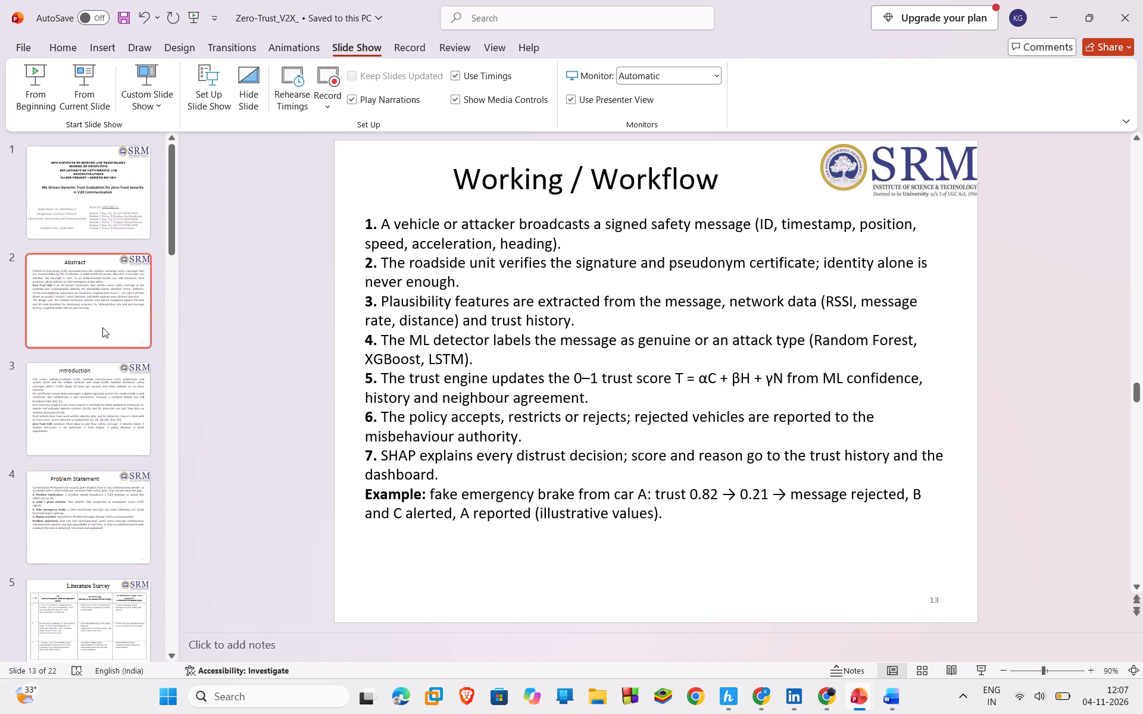
# Look through the slides from the title slide to Working / Workflow, and return to Proposed Architecture.
pyautogui.click(93, 217)
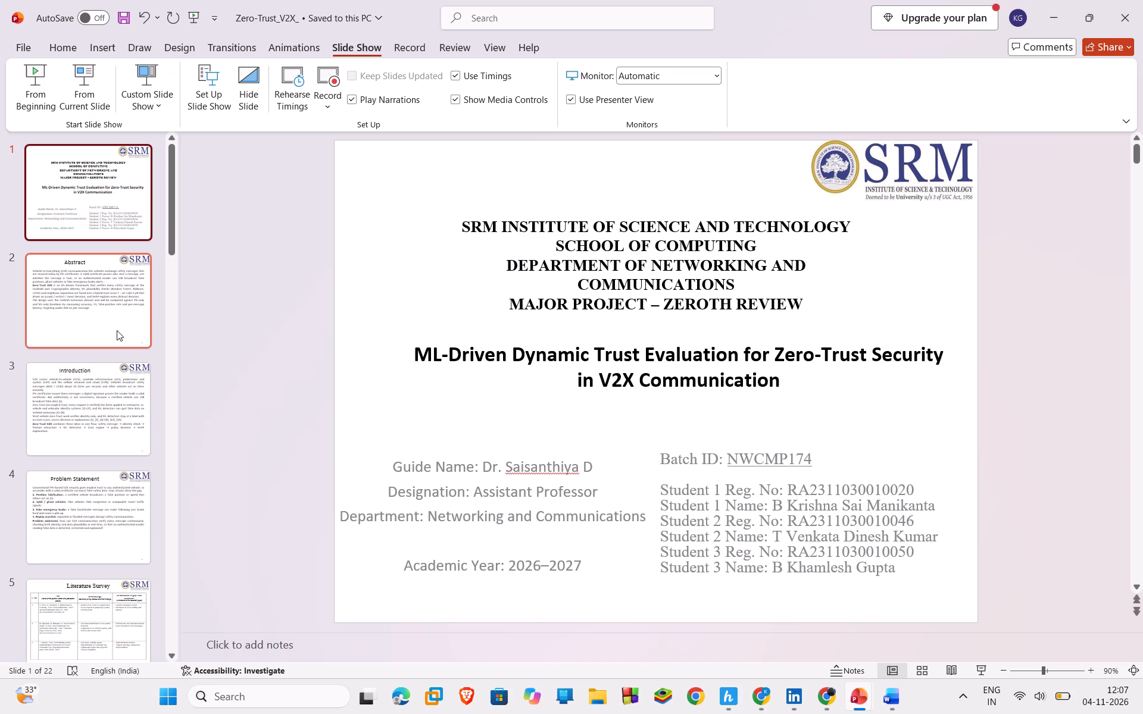
pyautogui.press('Up')
pyautogui.press('Down')
pyautogui.press('Down')
pyautogui.press('Down')
pyautogui.press('Down')
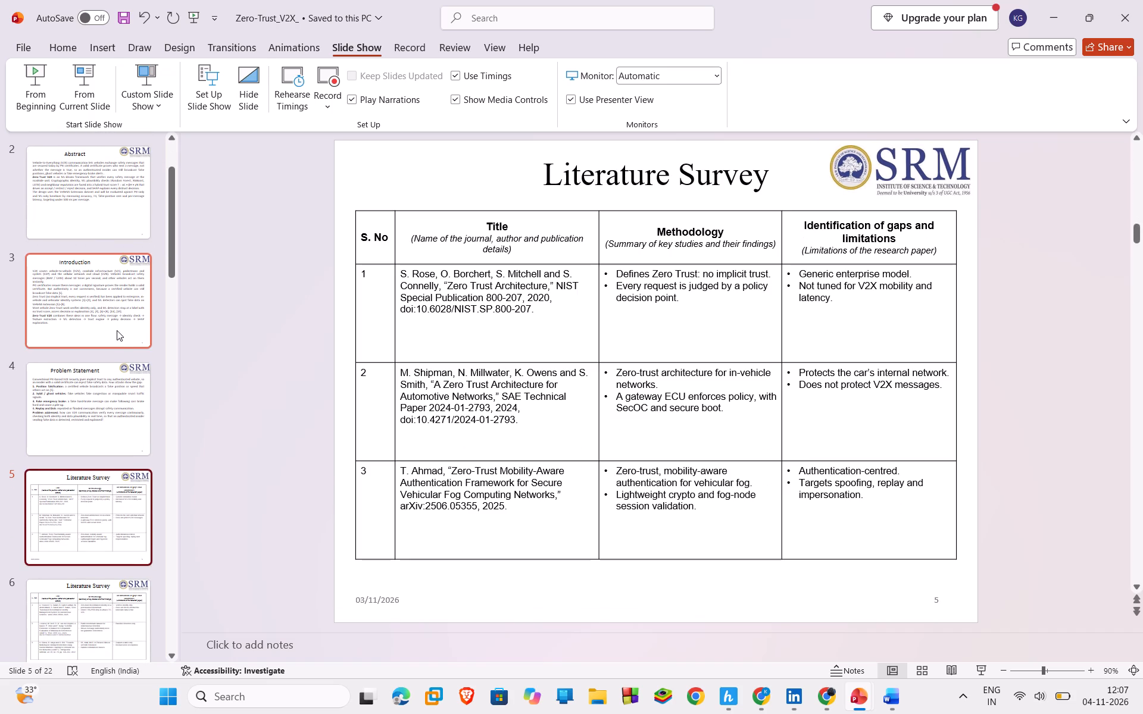
pyautogui.press('Down')
pyautogui.press('Down')
pyautogui.press('Down')
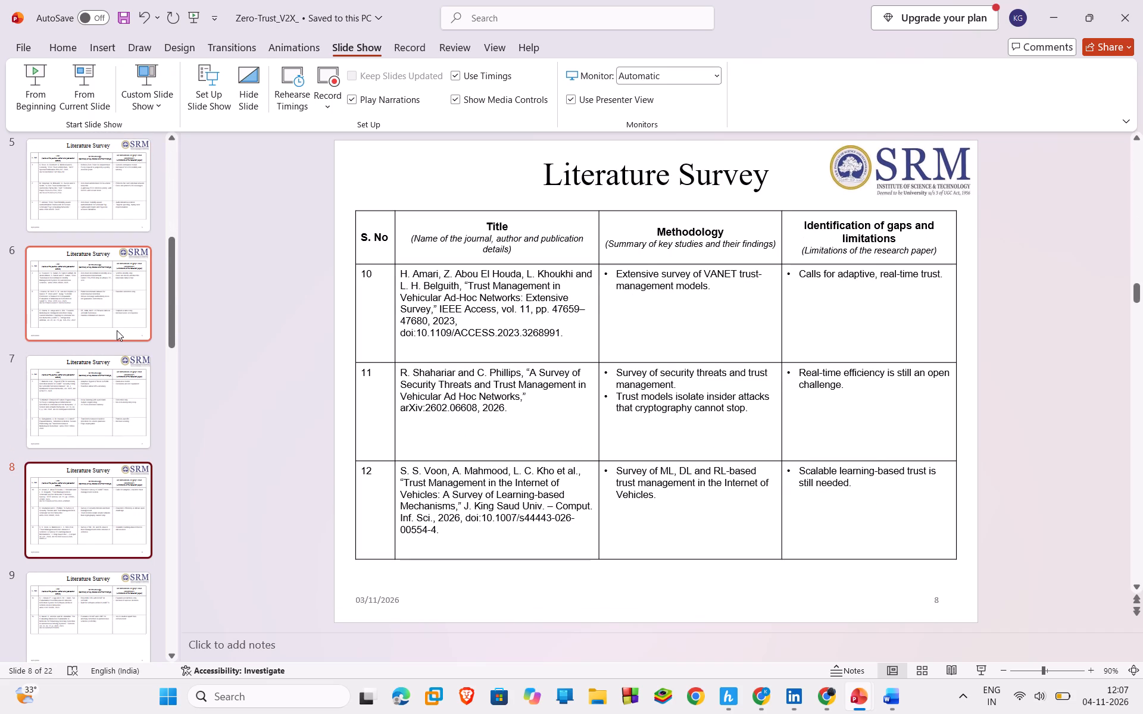
pyautogui.press('Down')
pyautogui.press('Down')
pyautogui.press('Down')
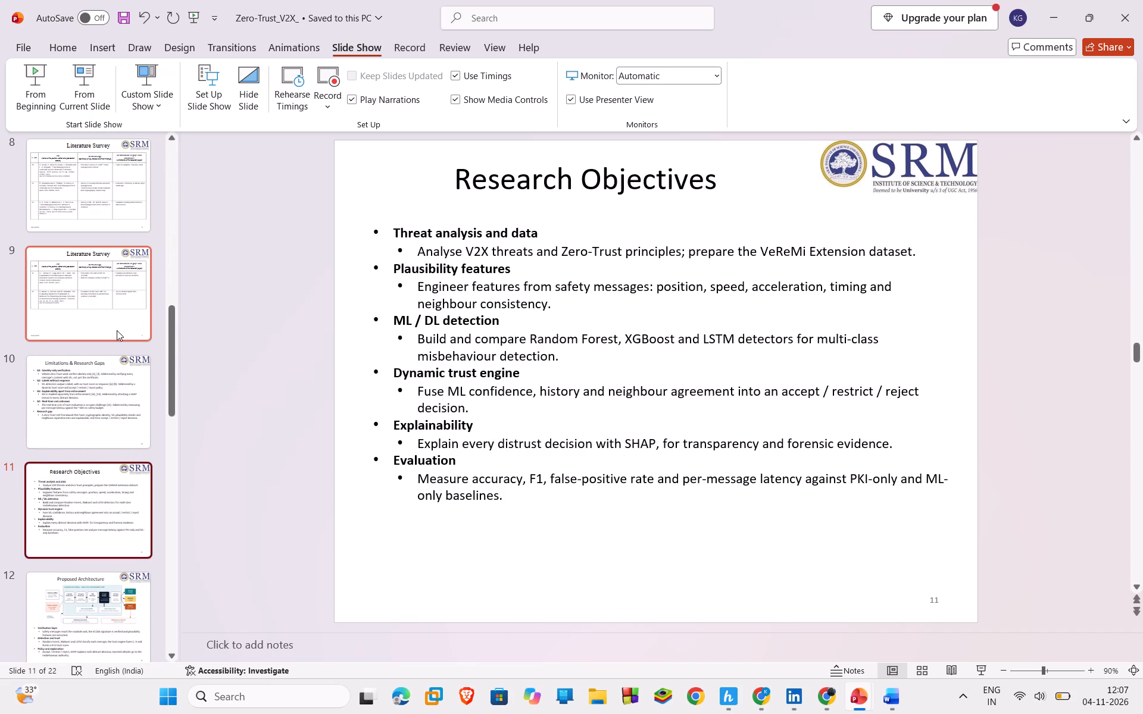
pyautogui.press('Down')
pyautogui.press('Down')
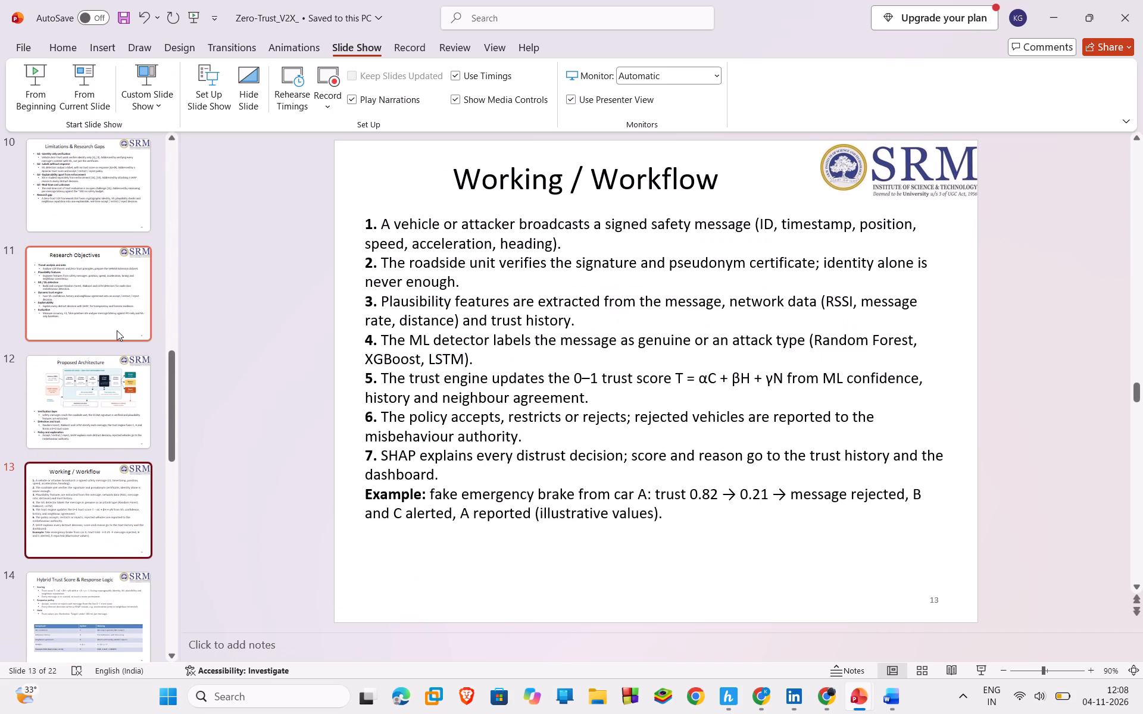
pyautogui.press('Up')
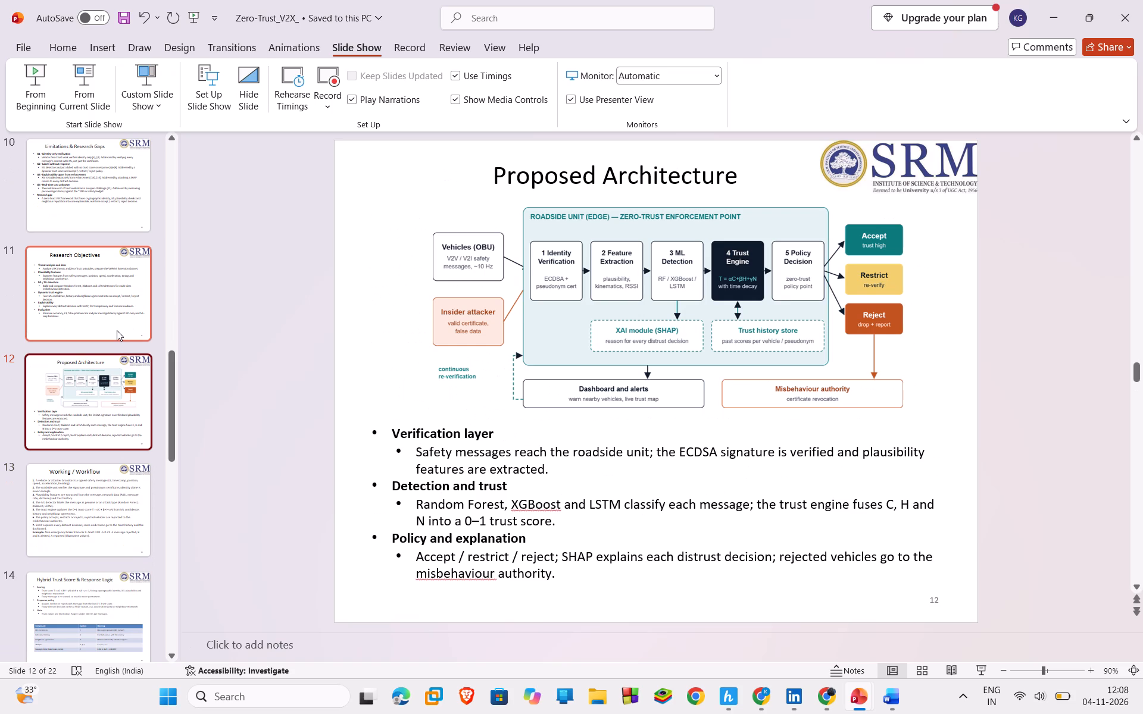
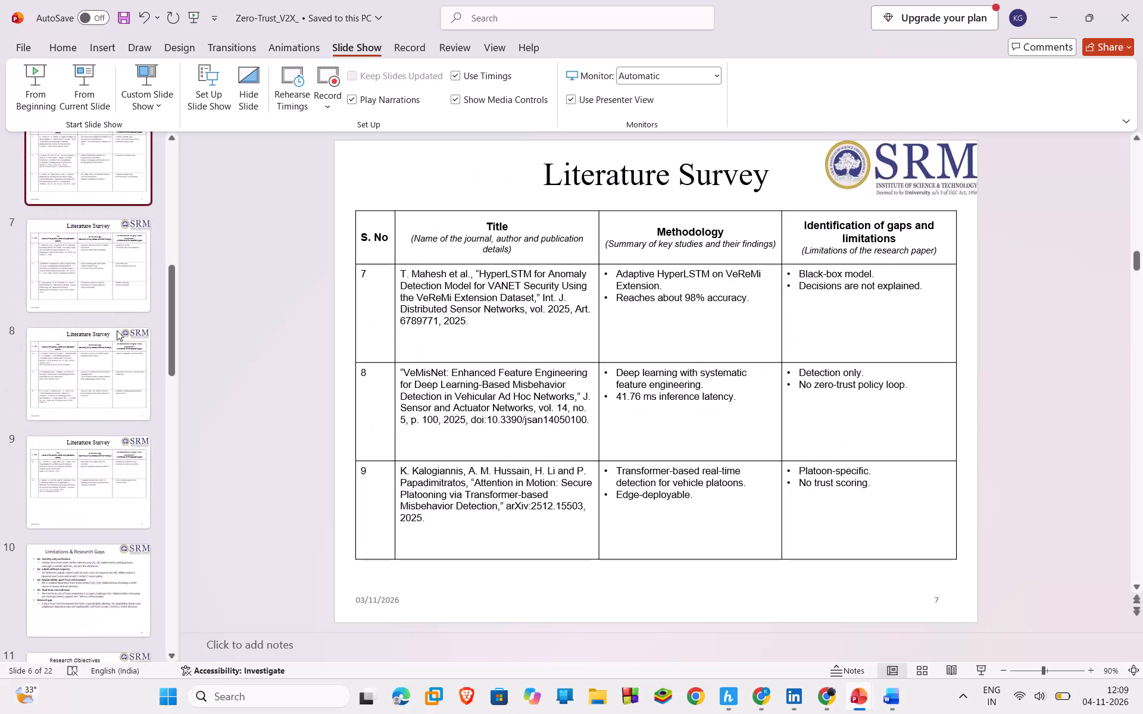
# Go back through the Literature Survey, Problem Statement and opening slides to the title slide, and review its project title and heading.
pyautogui.press('Up')
pyautogui.press('Up')
pyautogui.press('Up')
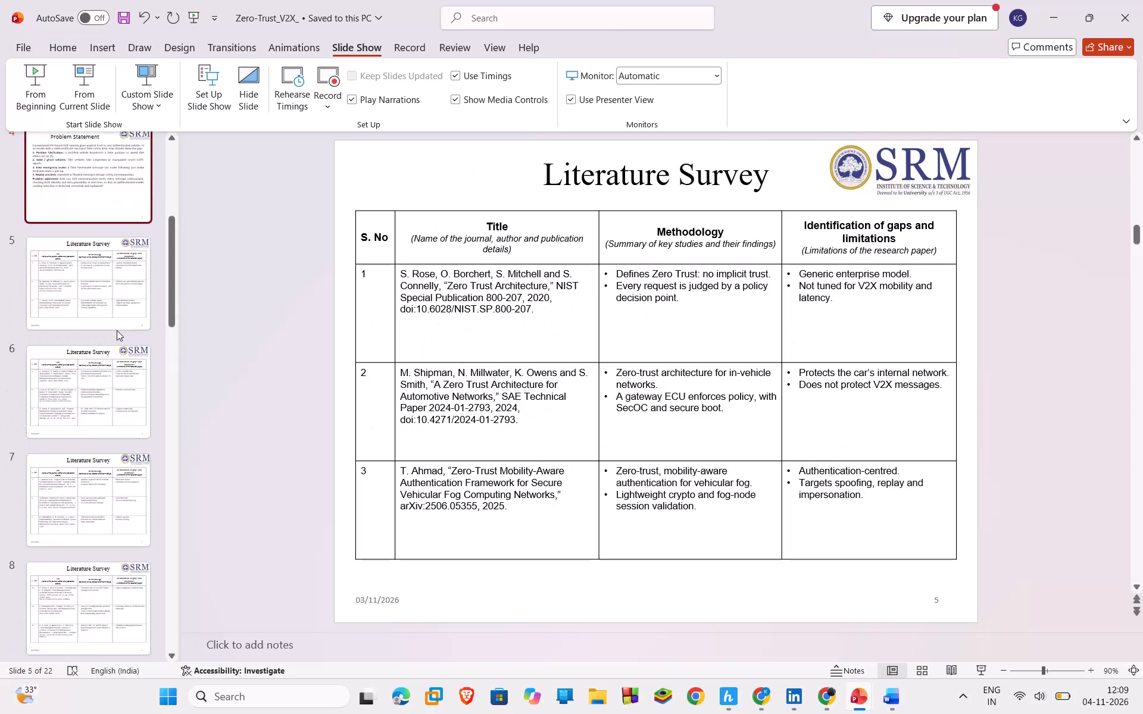
pyautogui.press('Up')
pyautogui.press('Up')
pyautogui.press('Up')
pyautogui.press('Up')
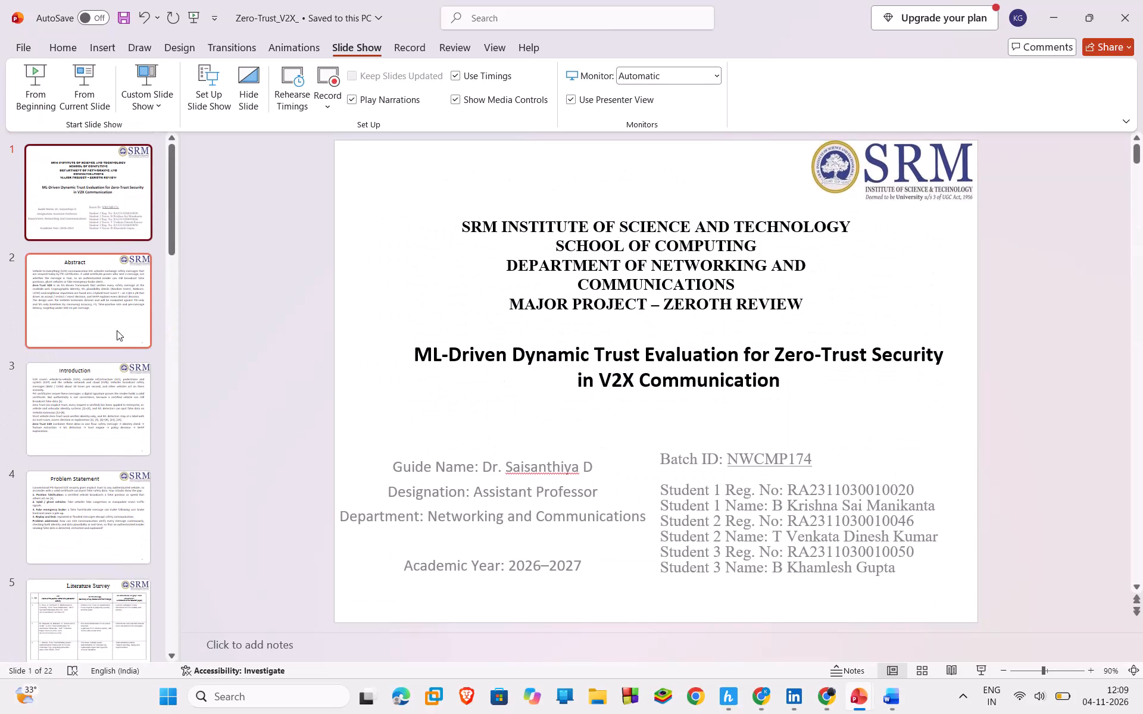
pyautogui.click(638, 358)
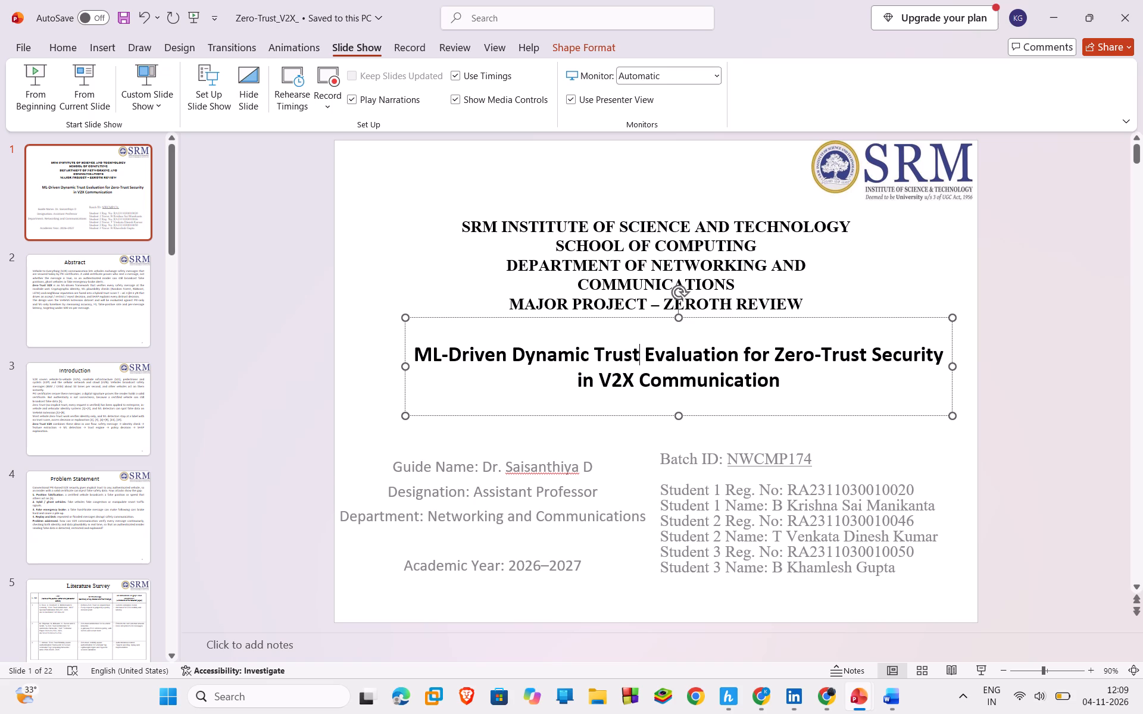
pyautogui.click(459, 251)
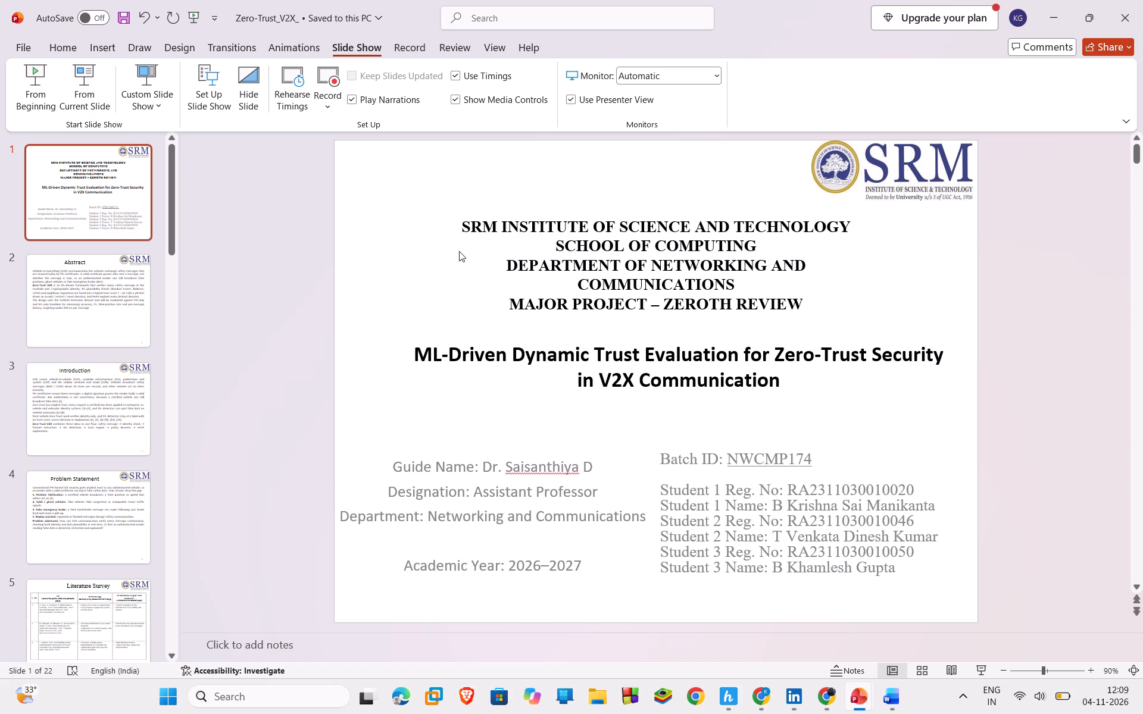
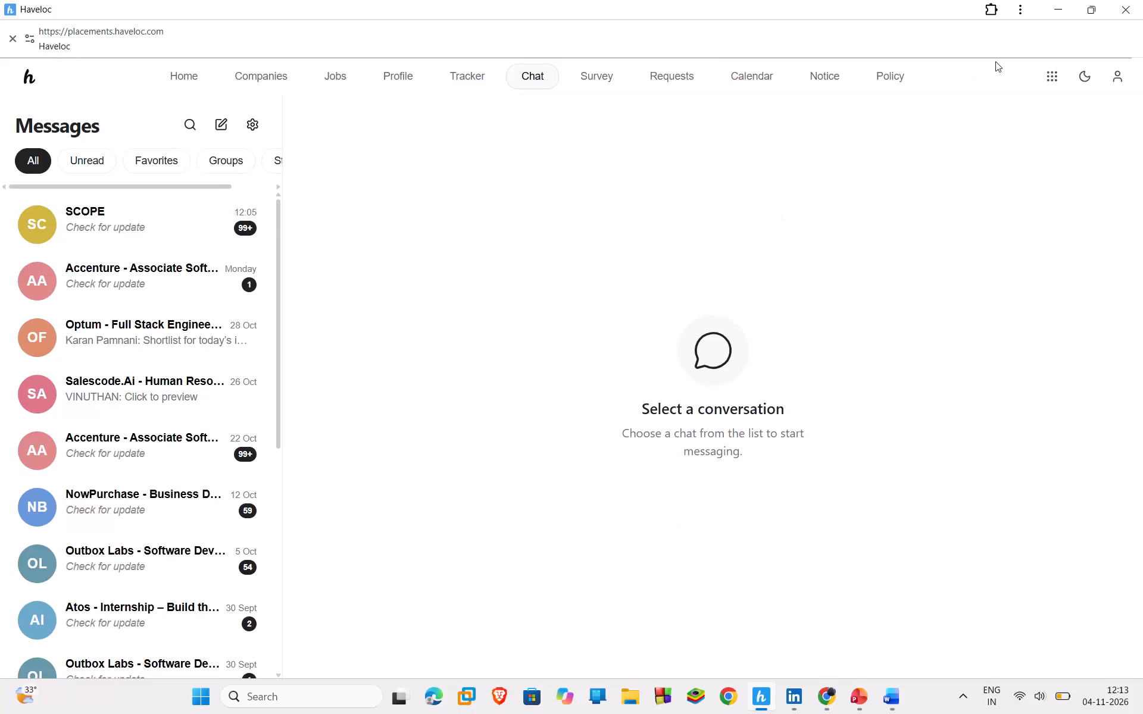
# Close the Haveloc, Zeroth Review presentation, LinkedIn and ChatGPT windows, keeping the Zero-Trust_V2X_ deck and the literature survey document open.
pyautogui.click(1142, 0)
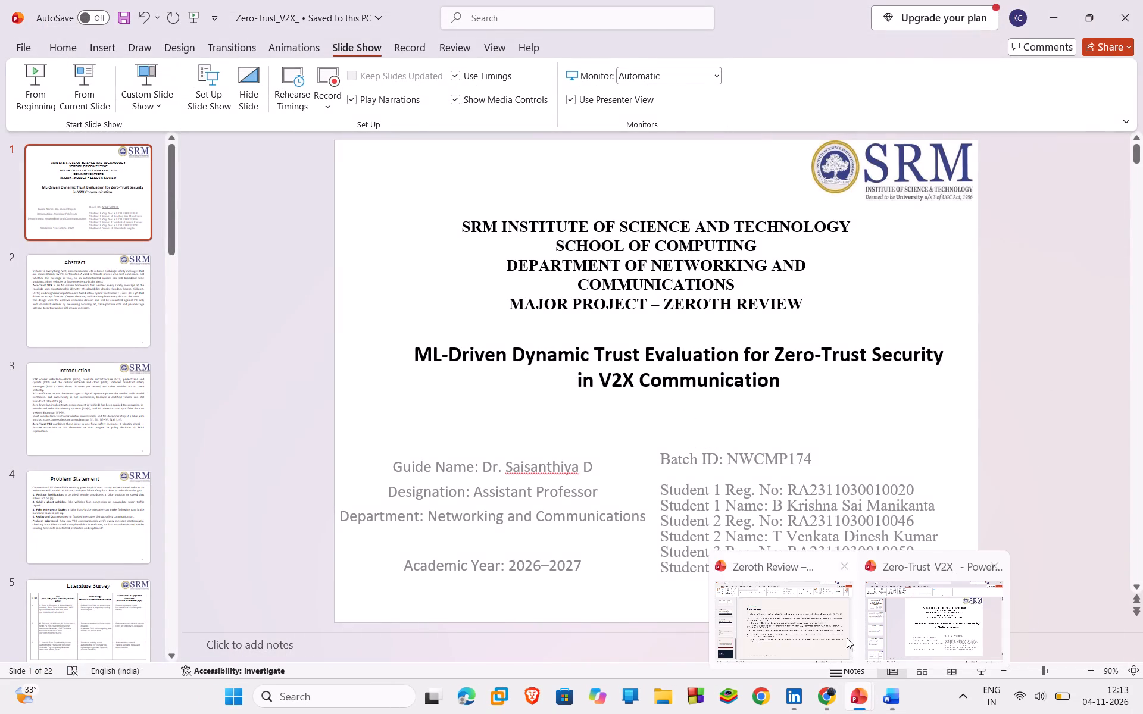
pyautogui.click(848, 574)
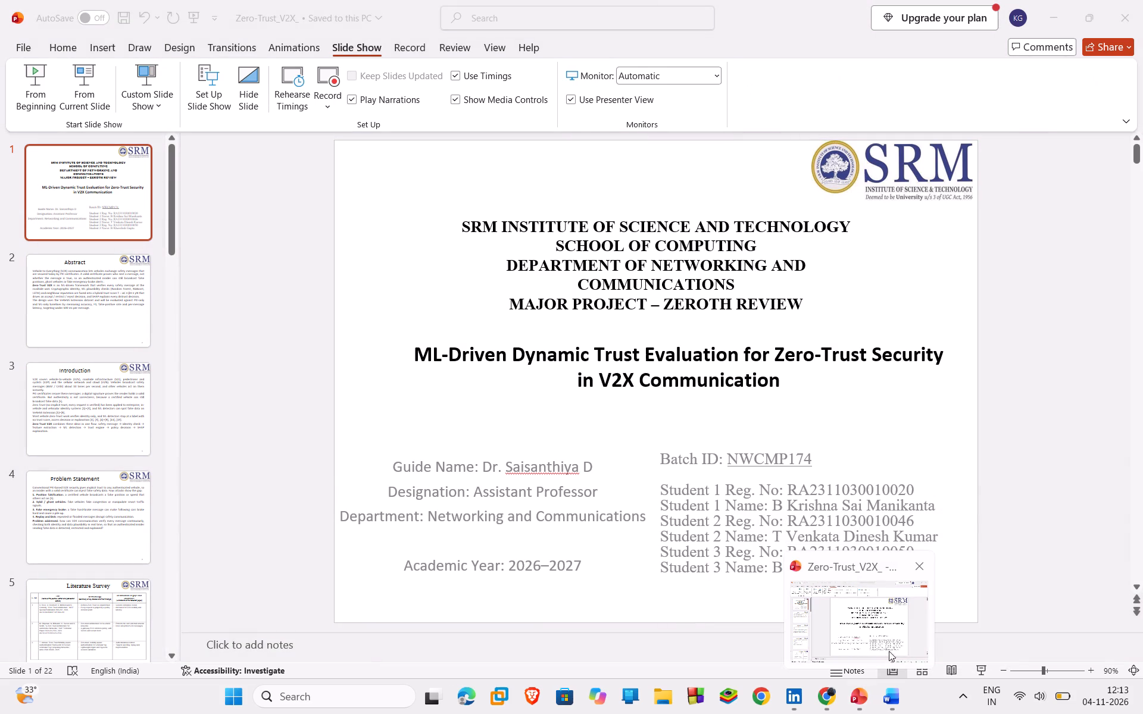
pyautogui.click(894, 700)
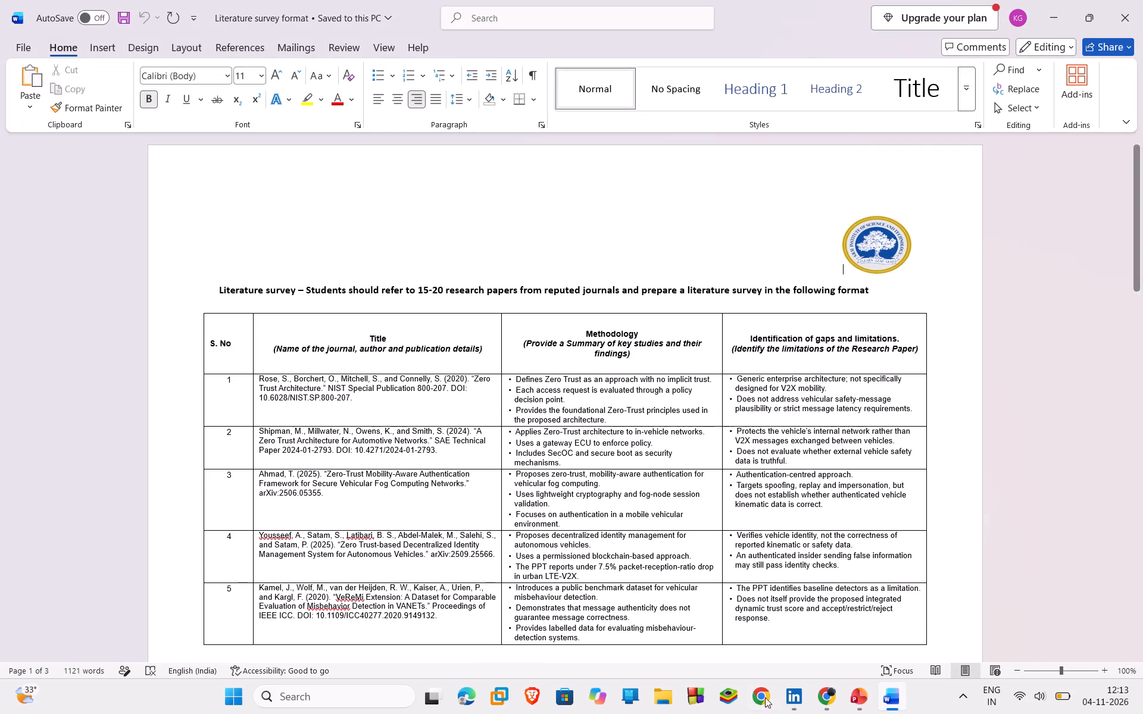
pyautogui.click(800, 707)
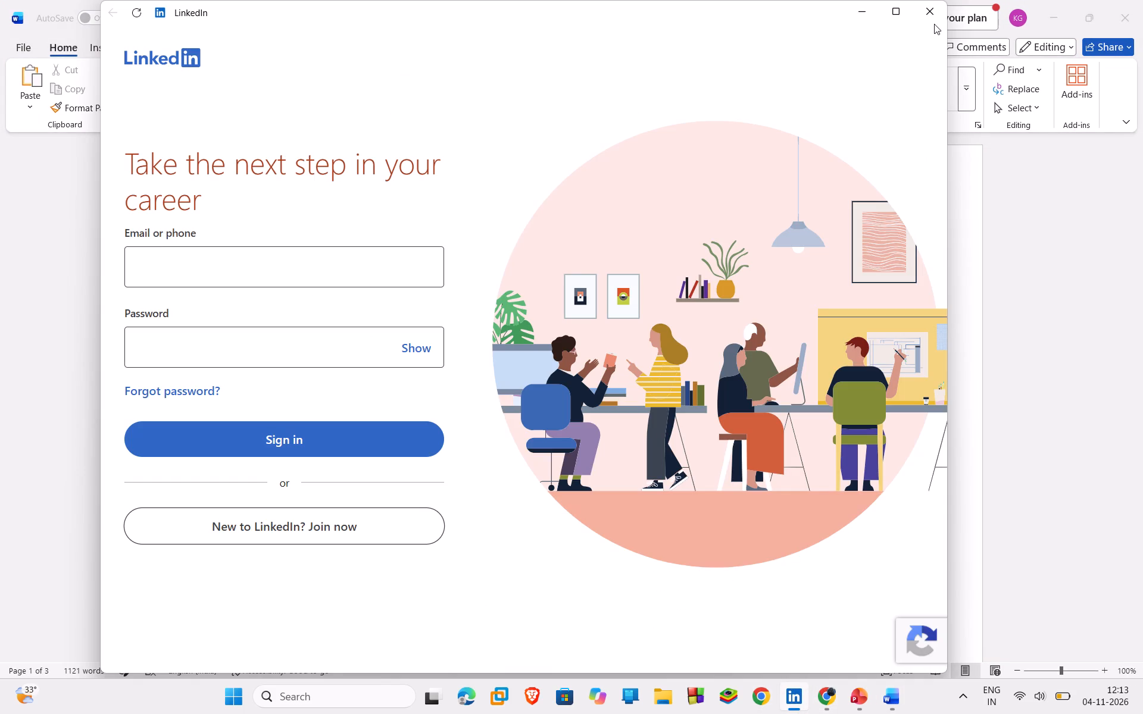
pyautogui.click(934, 18)
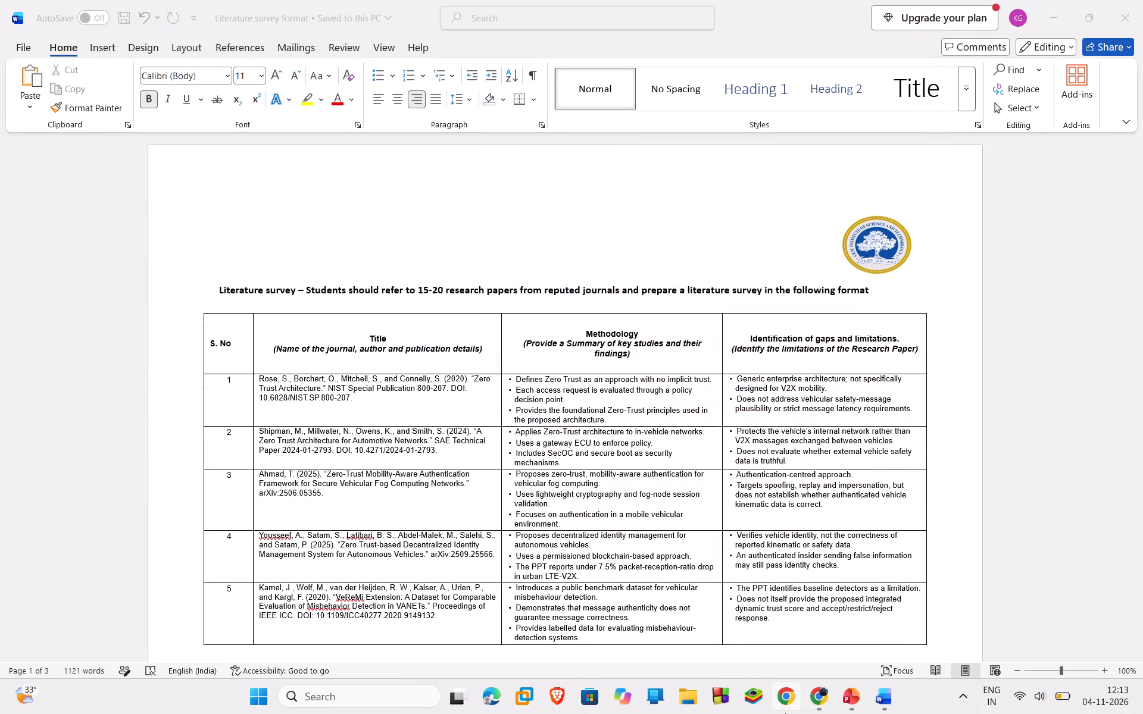
pyautogui.click(805, 702)
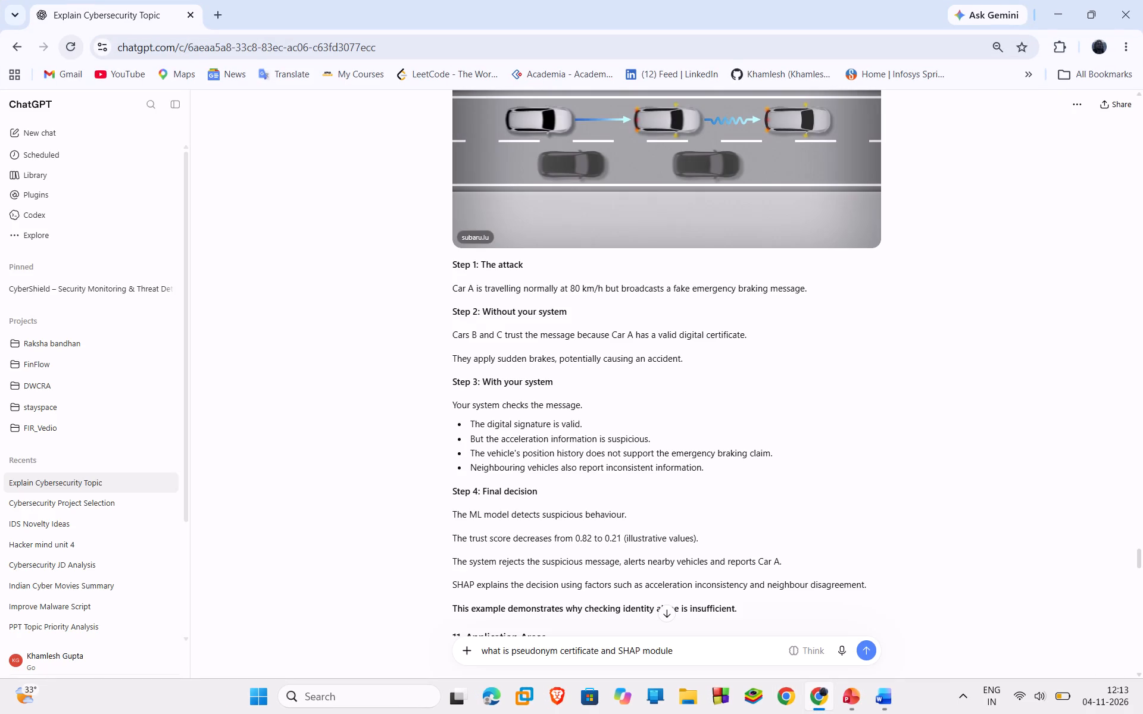
pyautogui.hotkey('ctrl', 'w')
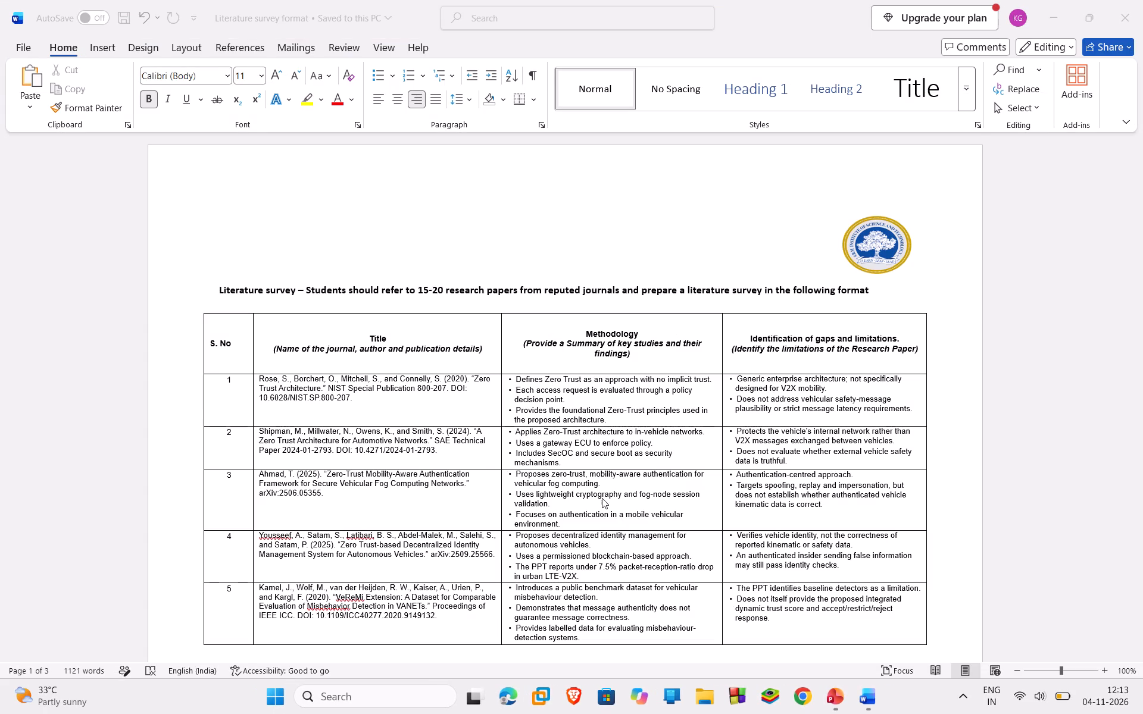
# Switch to the Zero-Trust_V2X_ presentation in PowerPoint and start its slide show from the beginning.
pyautogui.click(831, 704)
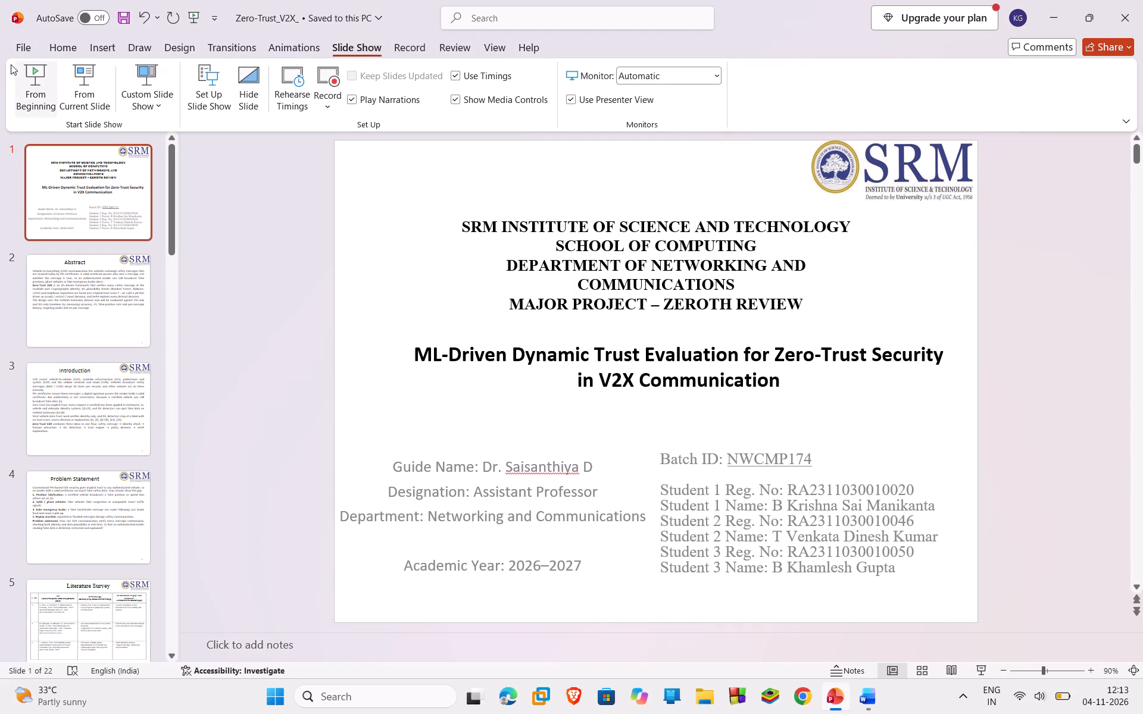
pyautogui.click(39, 72)
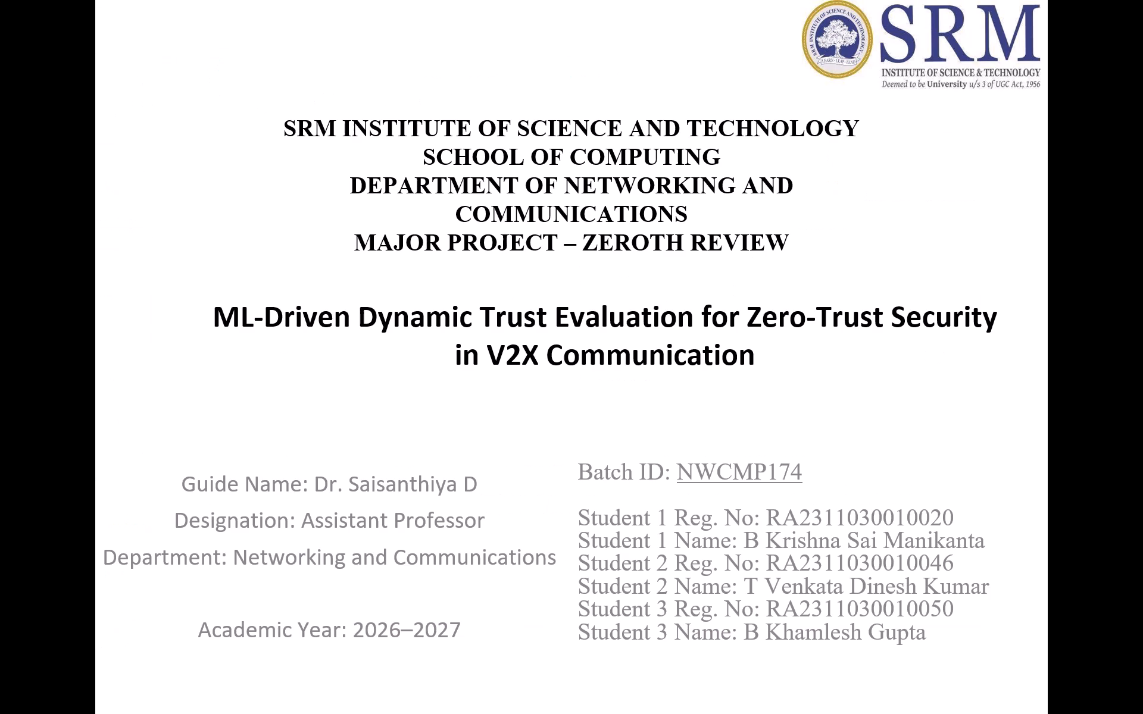